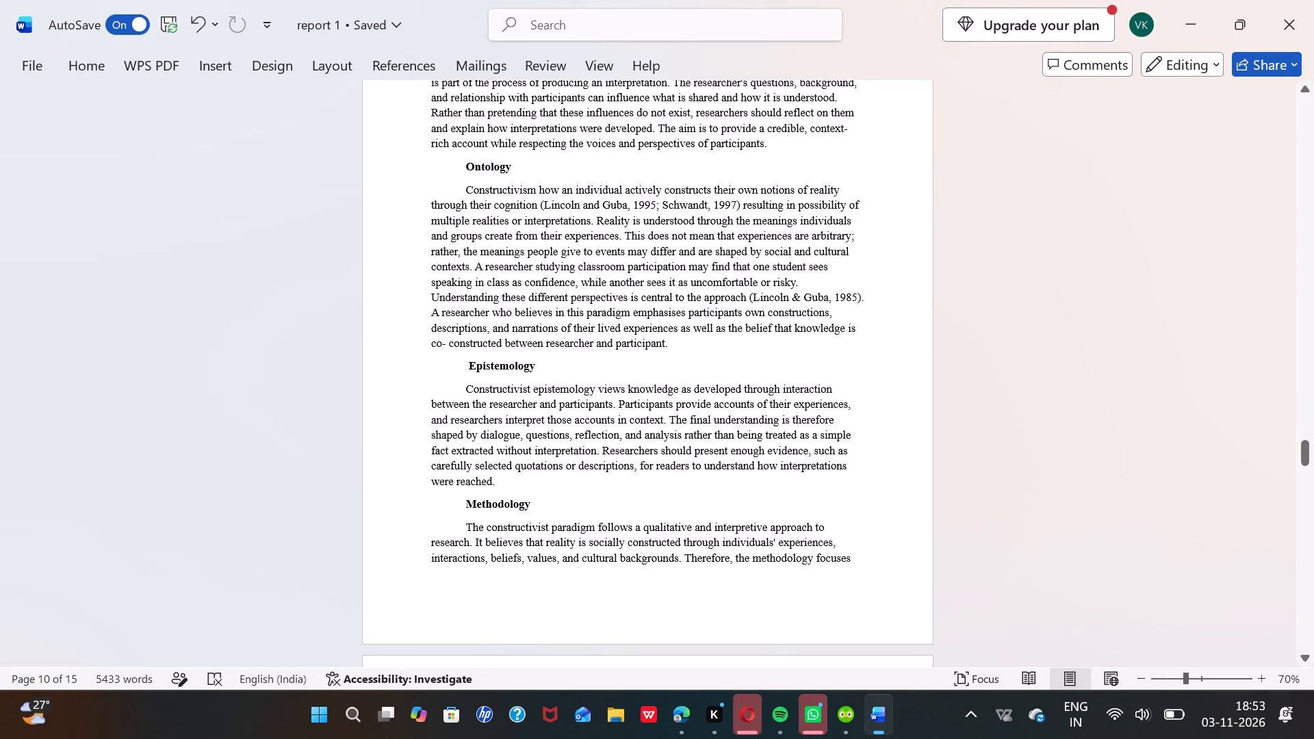
Paste the copied epistemology passage under the constructivist Epistemology heading and delete its "Constructivist Paradigm: Epistemology" title line.
left_click(463, 393)
key("ctrl+v")
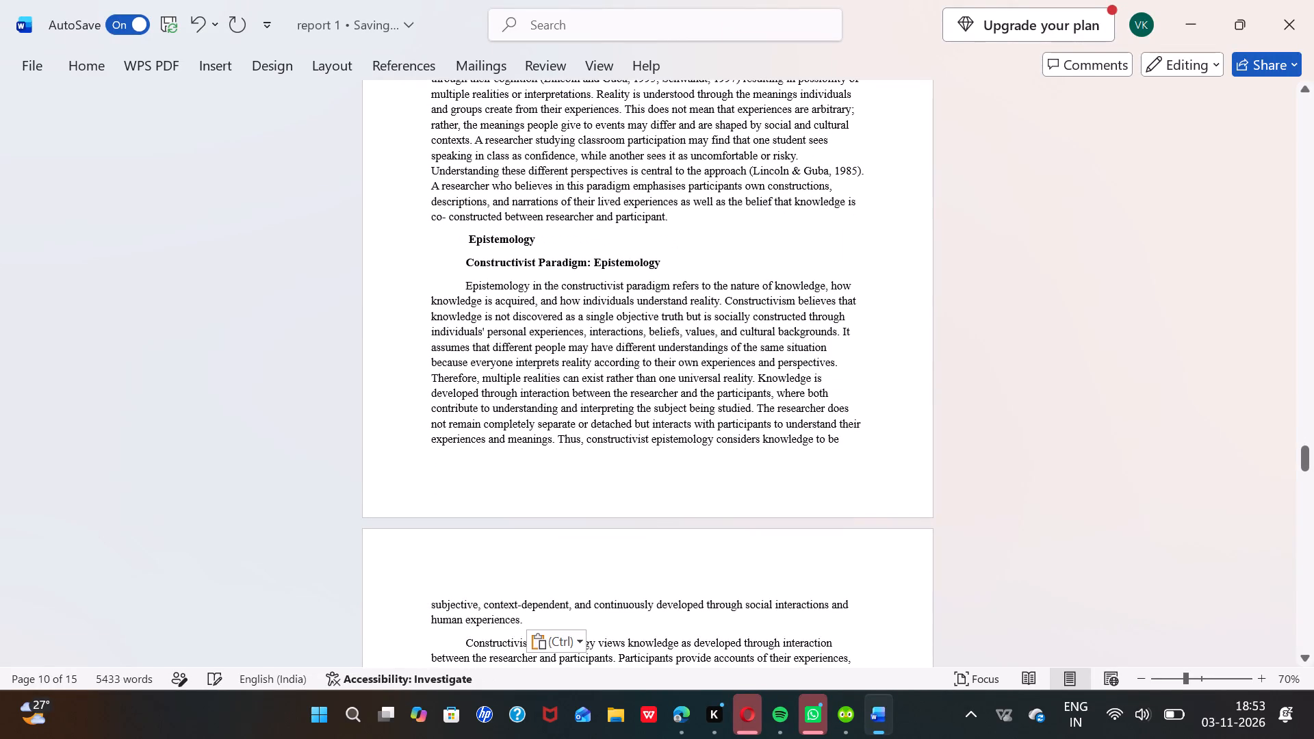
left_click_drag(669, 259, 456, 269)
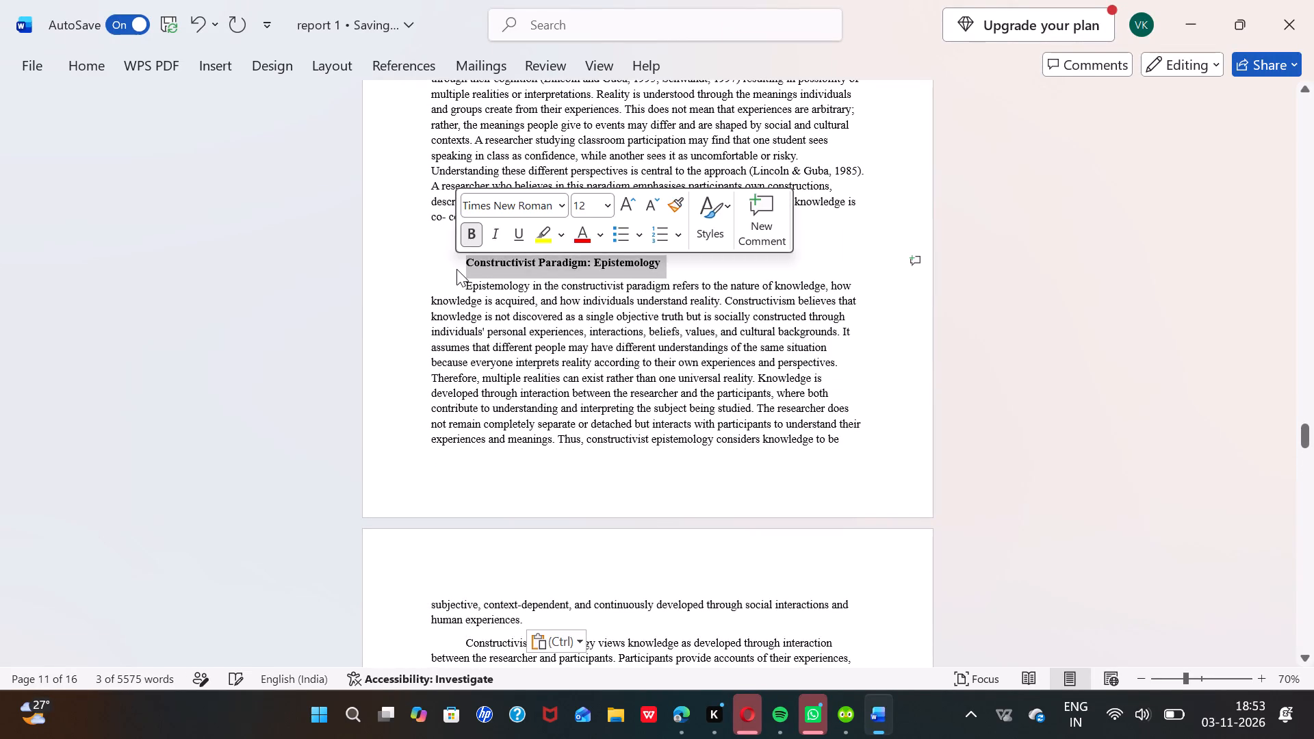
key("BackSpace")
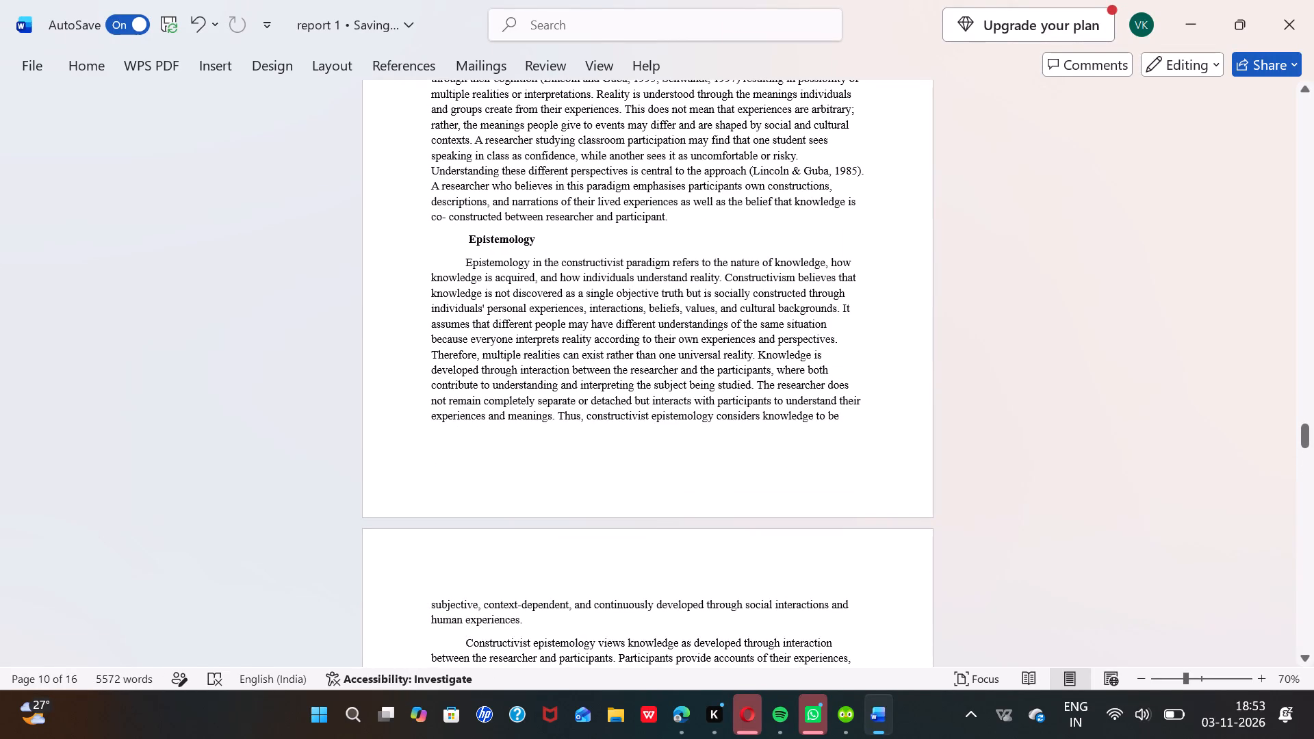
Copy the "Researchers should present enough evidence" sentence into the new epistemology passage, just before "The researcher does not remain completely separate".
scroll(562, 383, "down", 2)
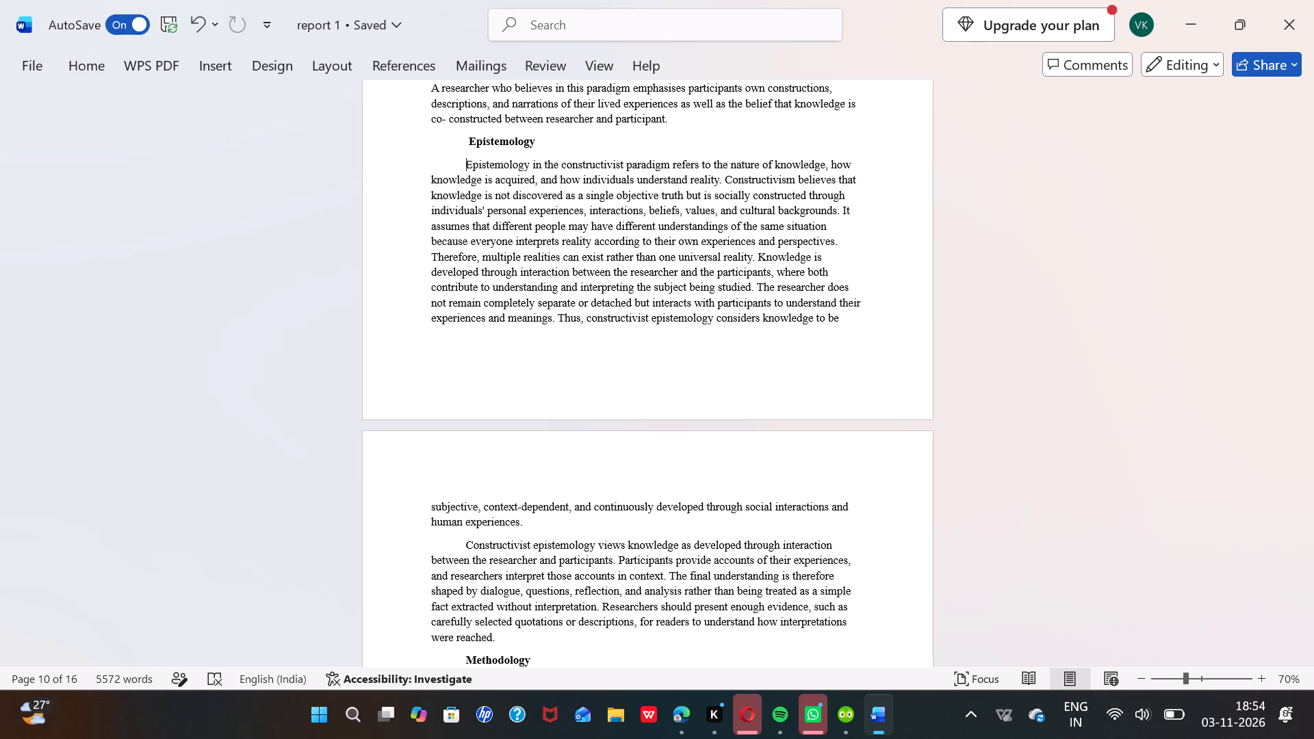
scroll(487, 552, "down", 1)
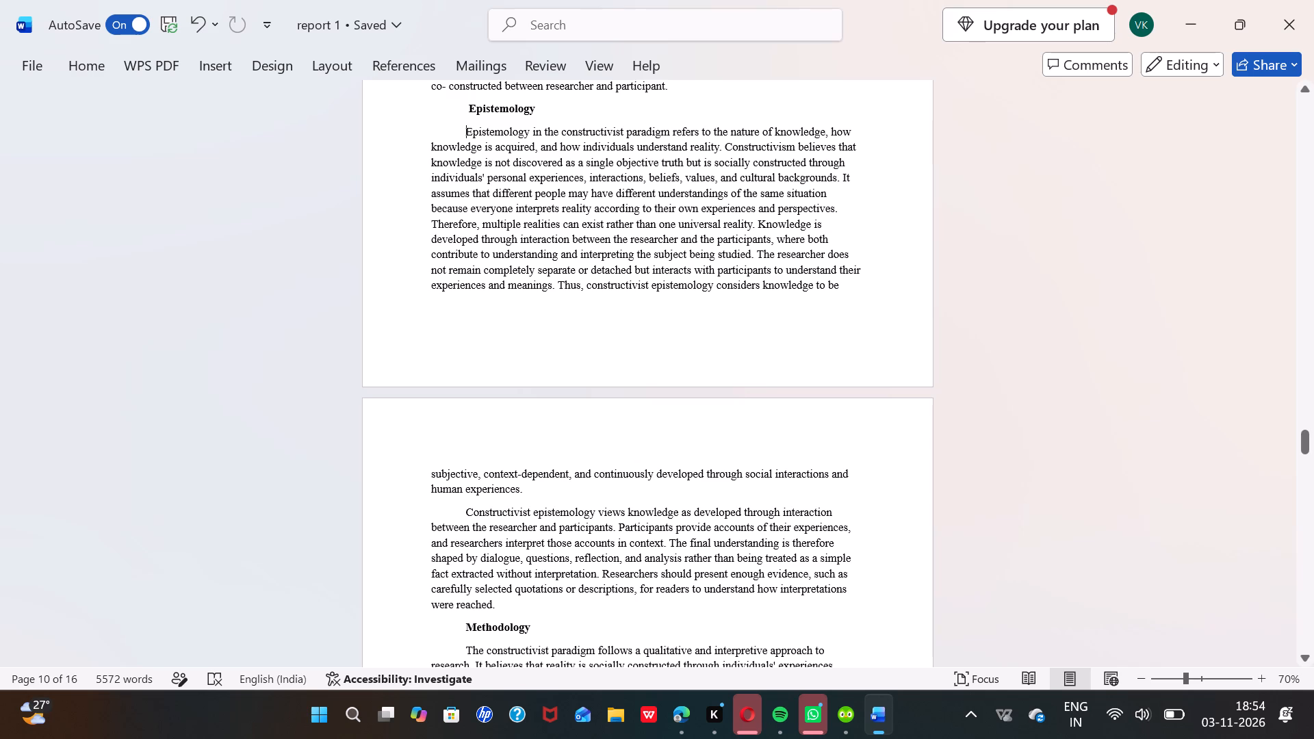
left_click_drag(605, 570, 643, 601)
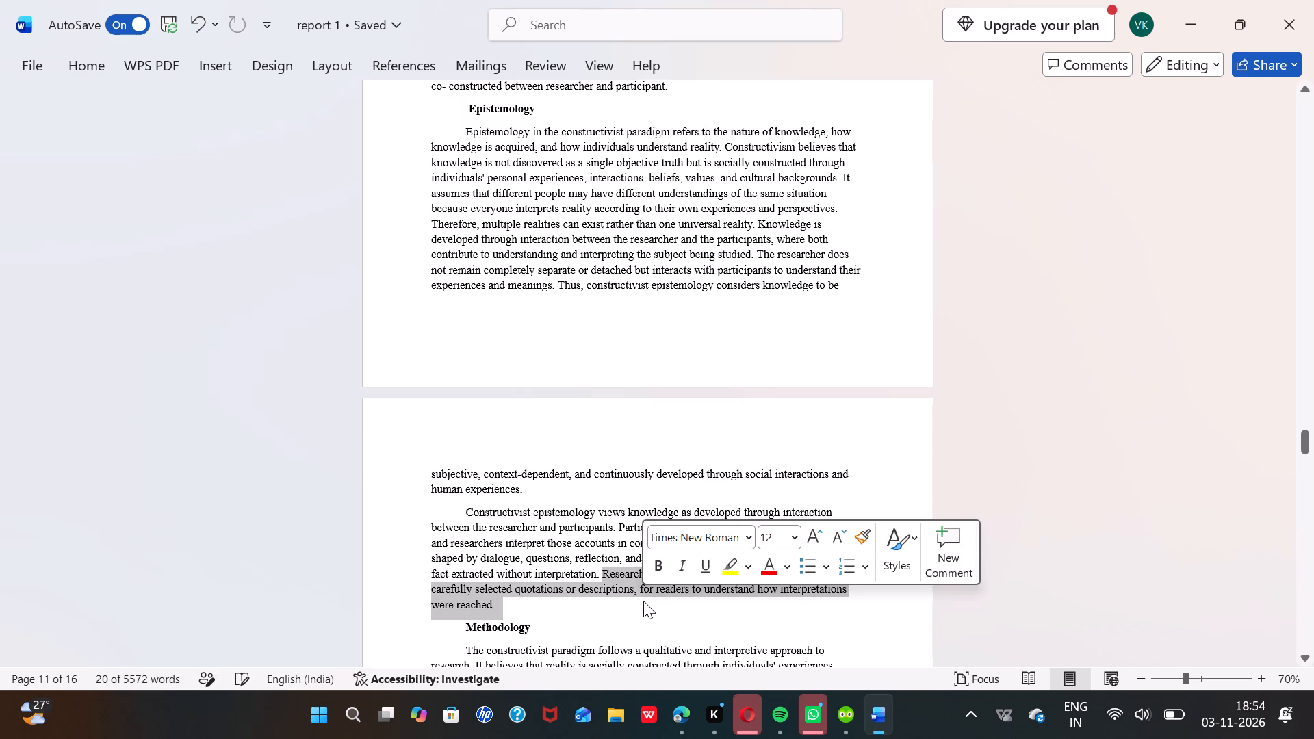
key("ctrl+c")
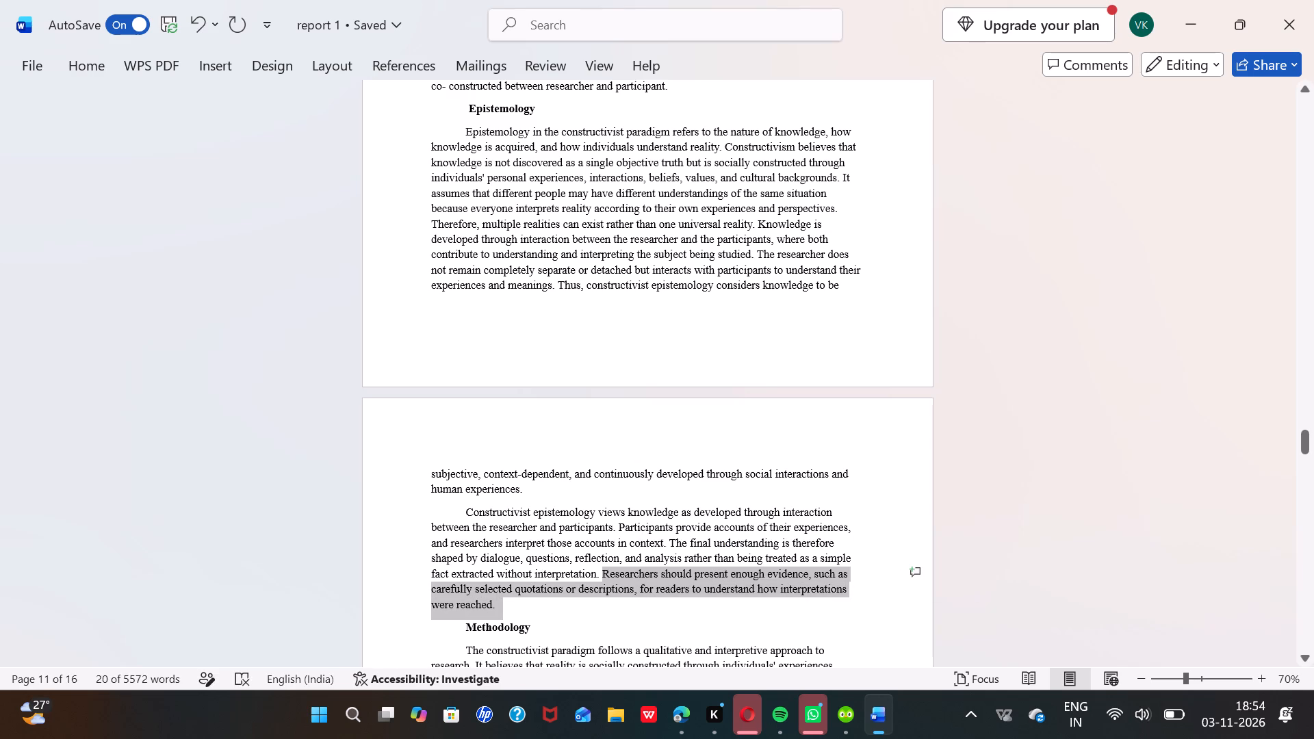
left_click(759, 255)
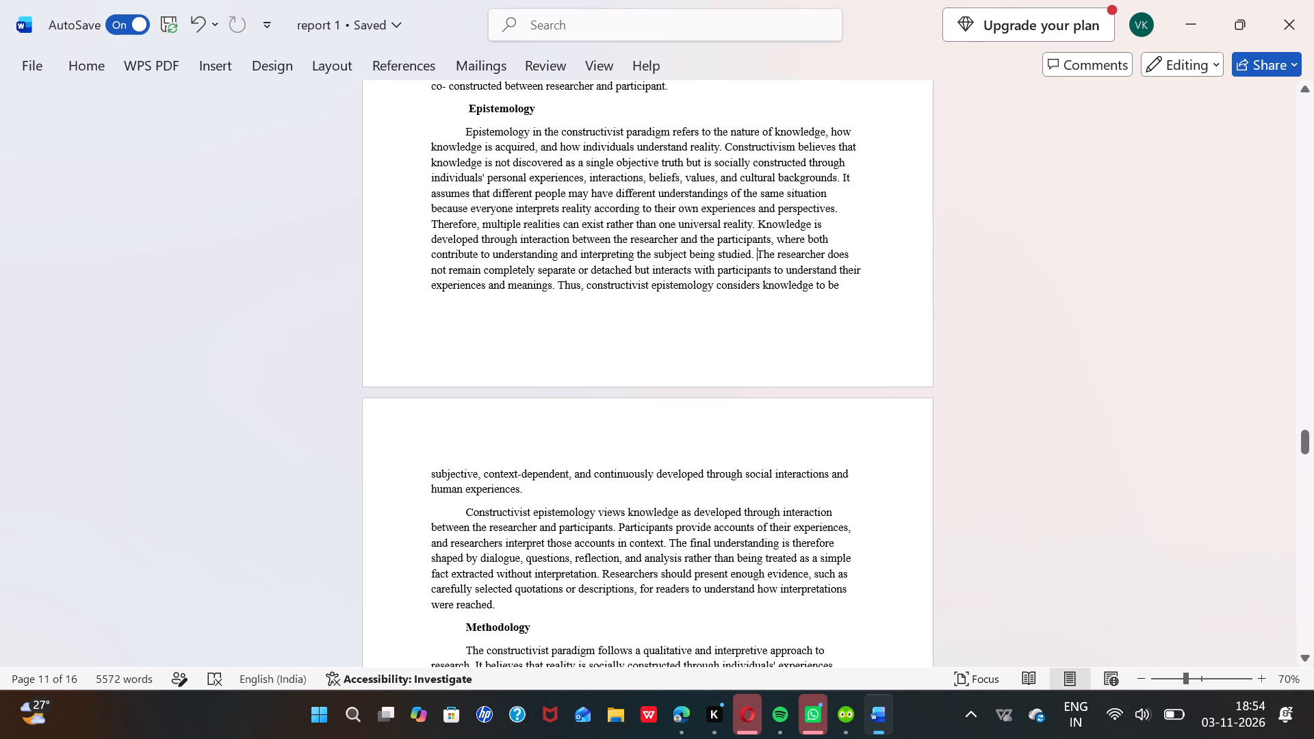
key("ctrl+v")
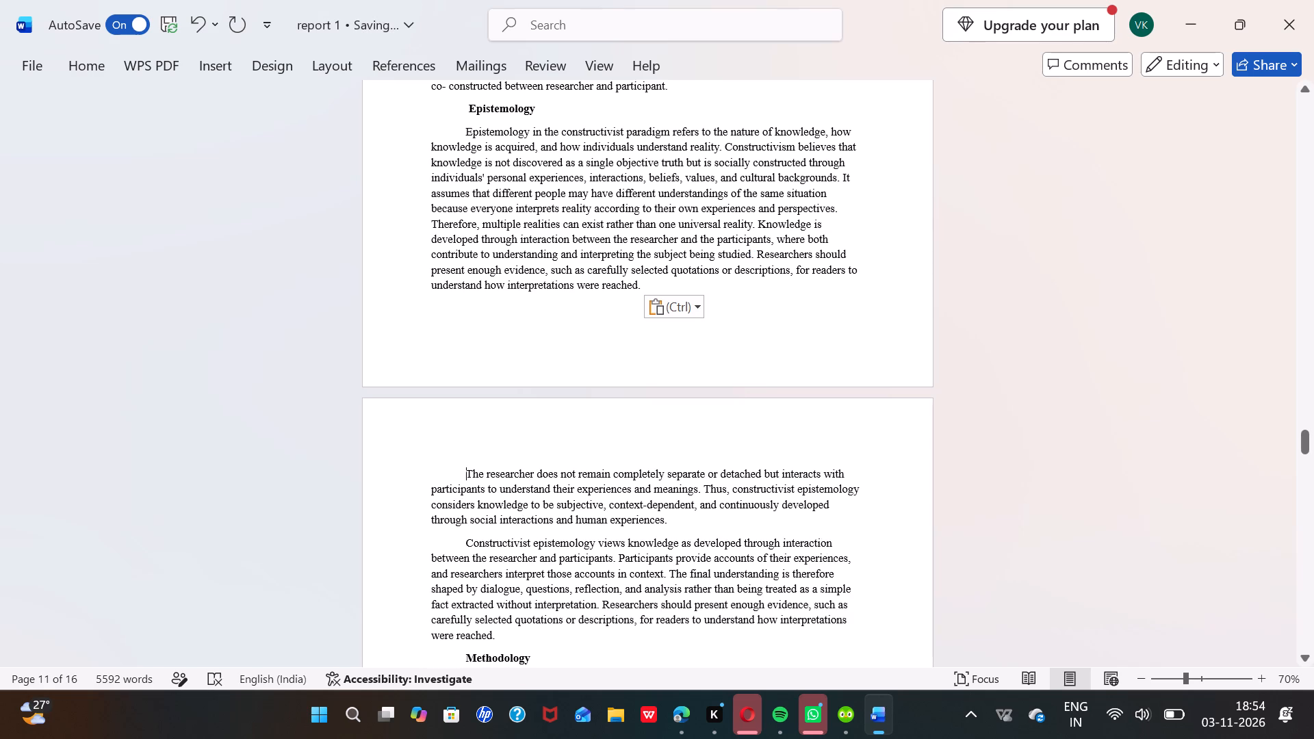
Delete the old paragraph beginning "Constructivist epistemology views knowledge" above the Methodology heading.
left_click_drag(465, 534, 582, 595)
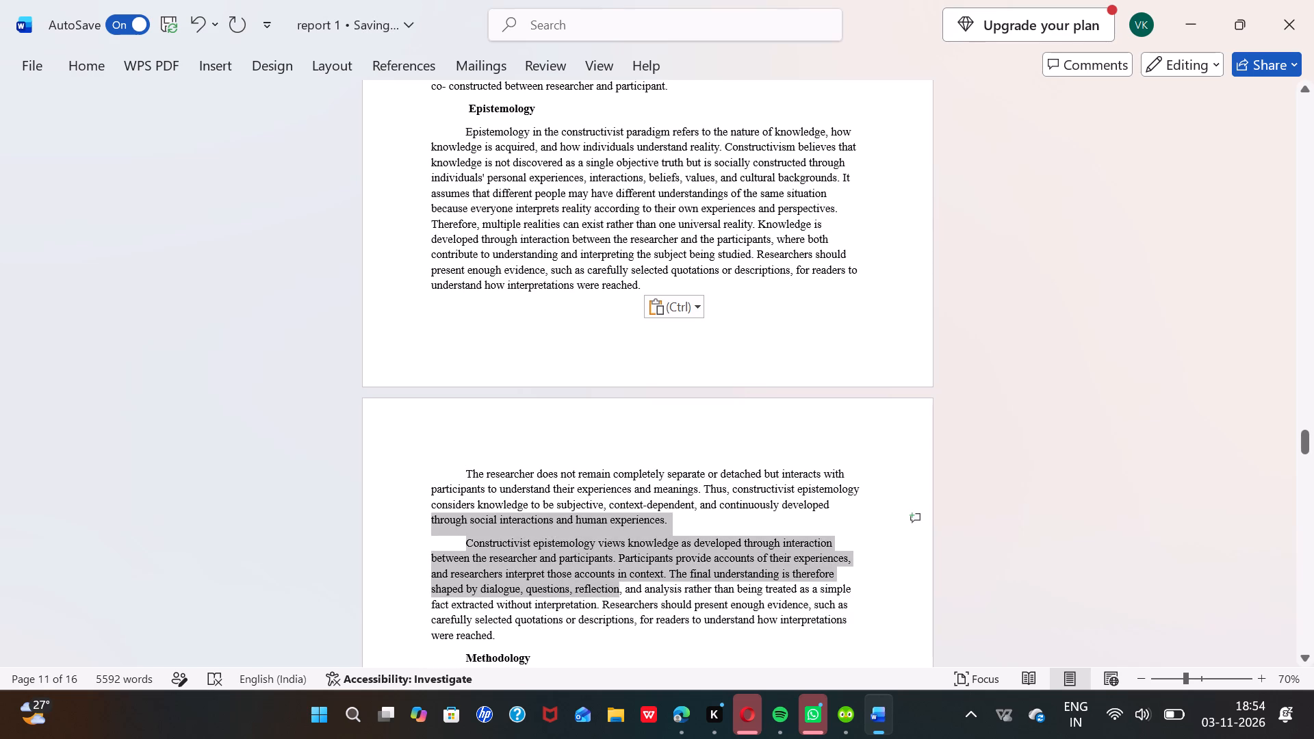
left_click_drag(582, 595, 591, 598)
left_click(564, 636)
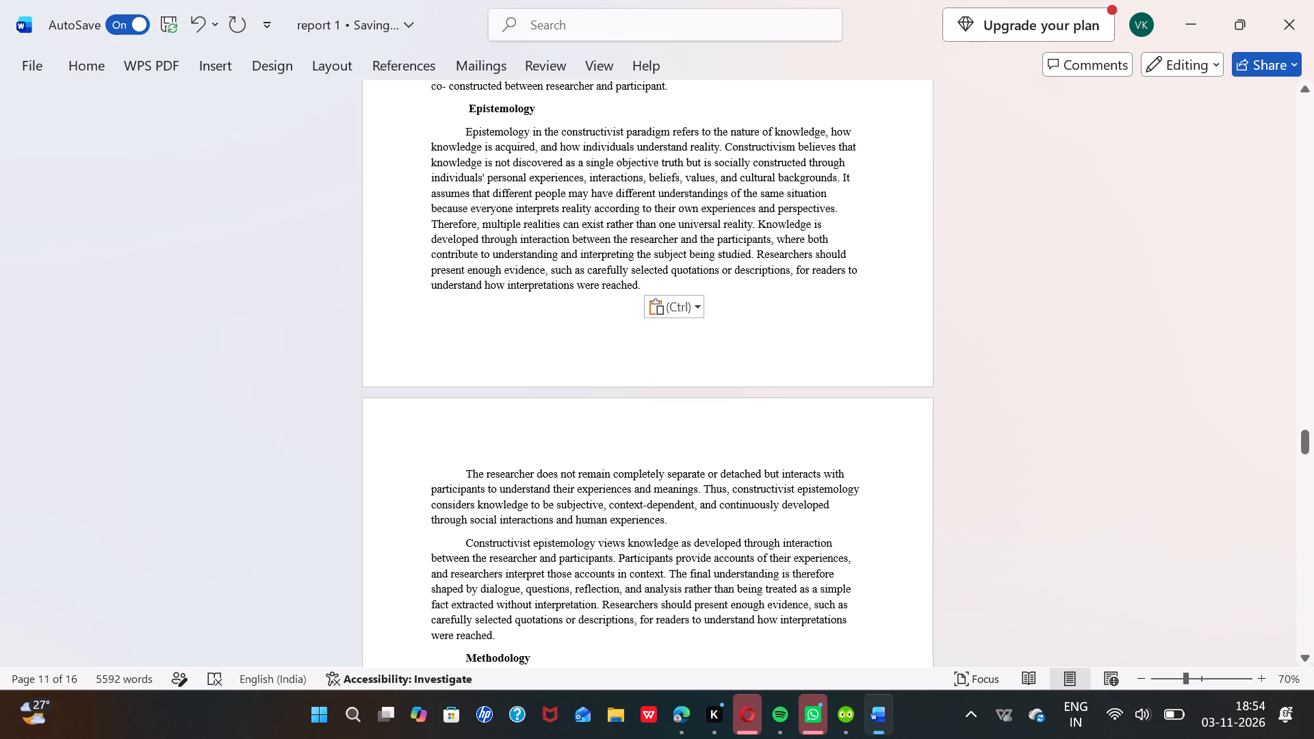
left_click_drag(502, 639, 467, 549)
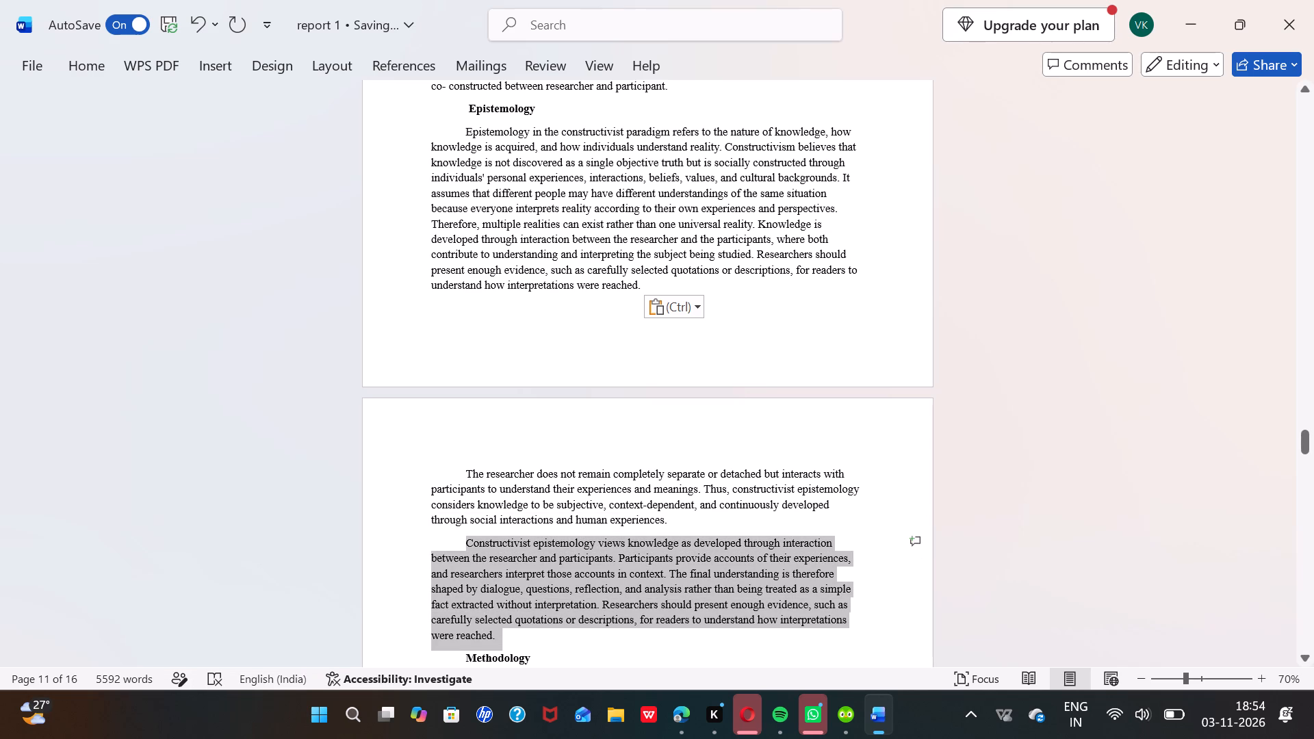
left_click_drag(467, 549, 463, 535)
left_click(463, 535)
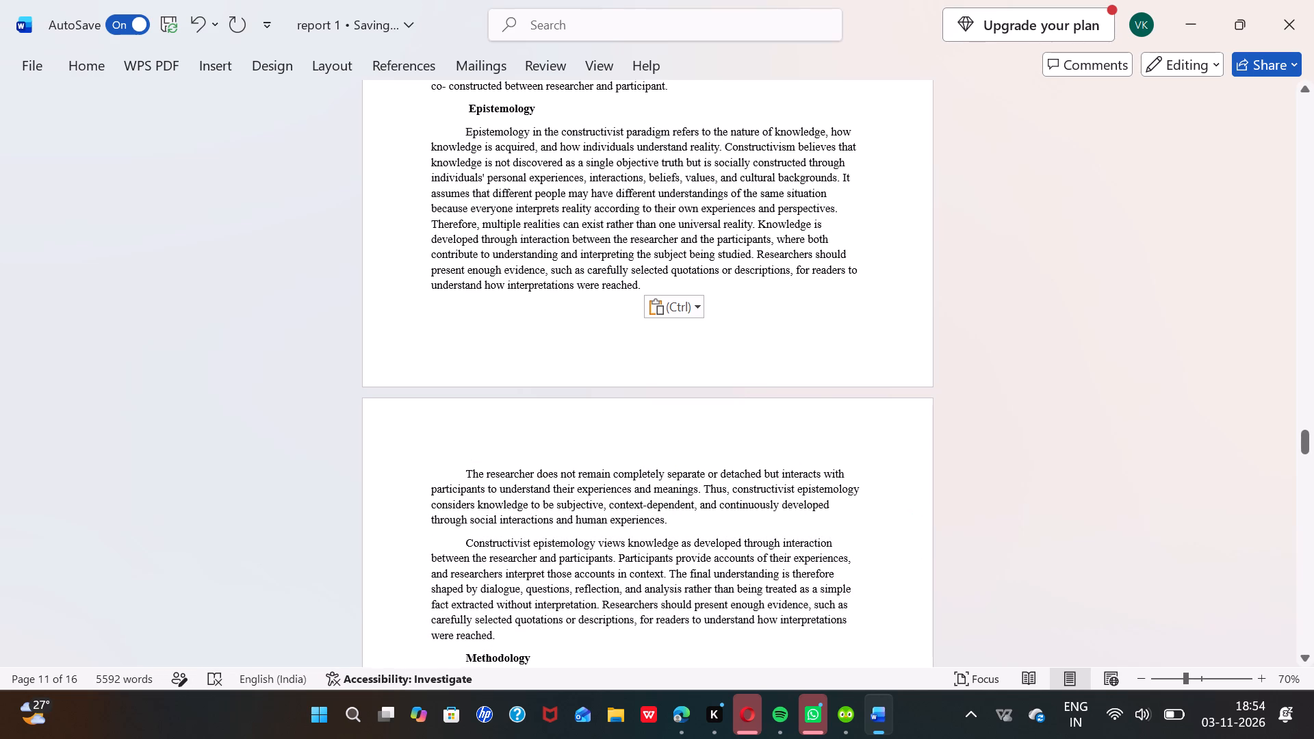
left_click_drag(467, 543, 503, 630)
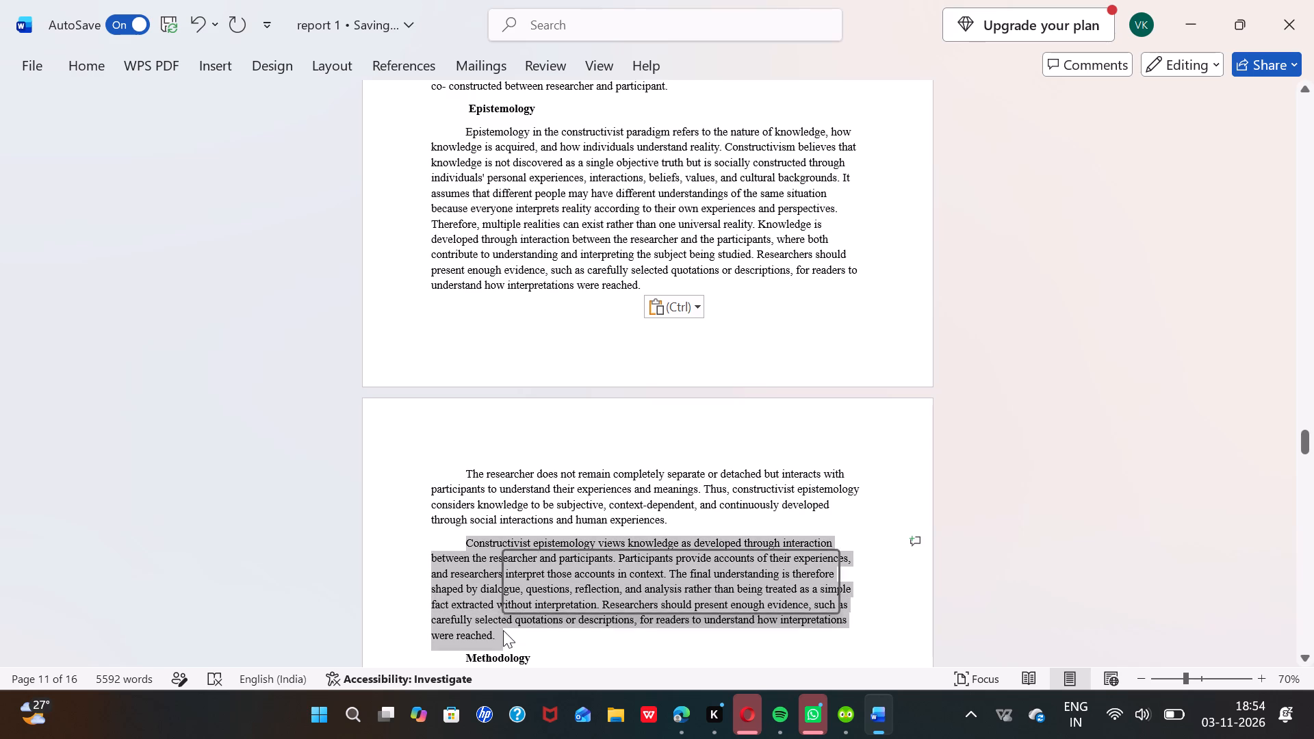
key("BackSpace")
Look through the rest of the report from the constructivist Methodology section to the references, checking the page layout.
scroll(503, 630, "down", 3)
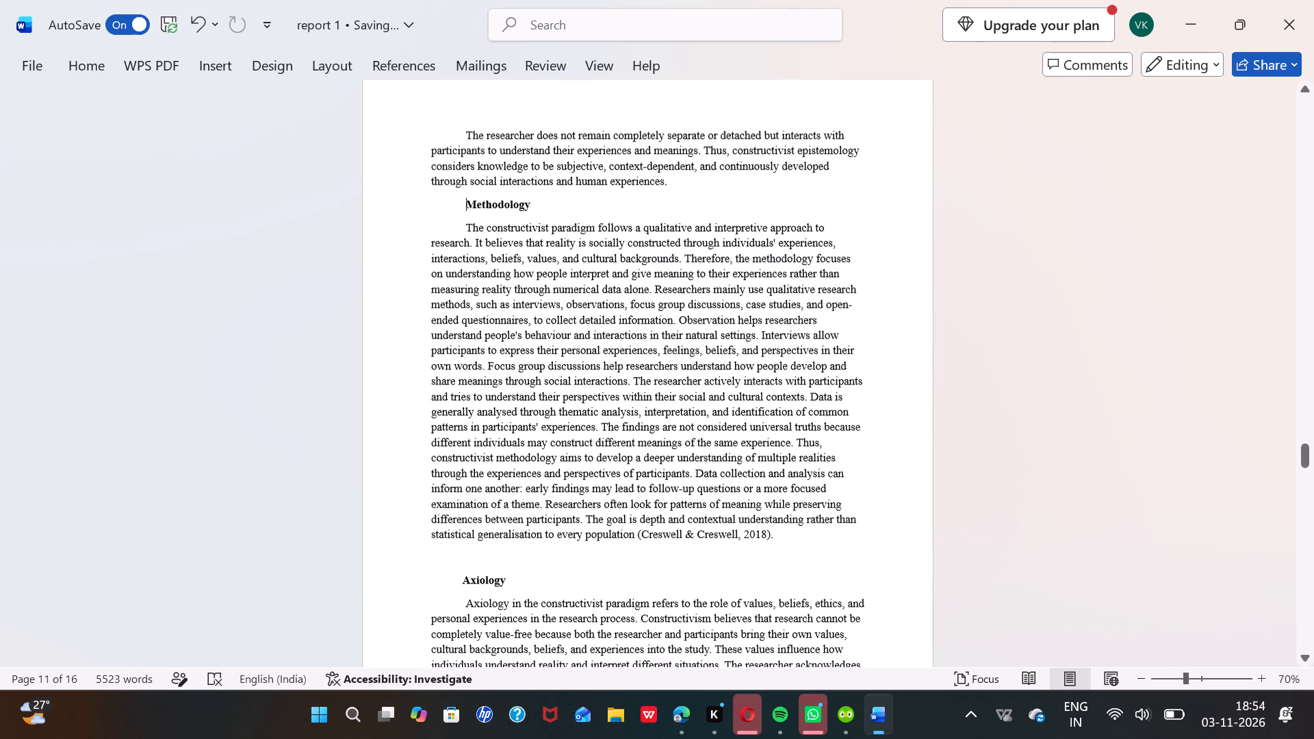
scroll(503, 630, "down", 10)
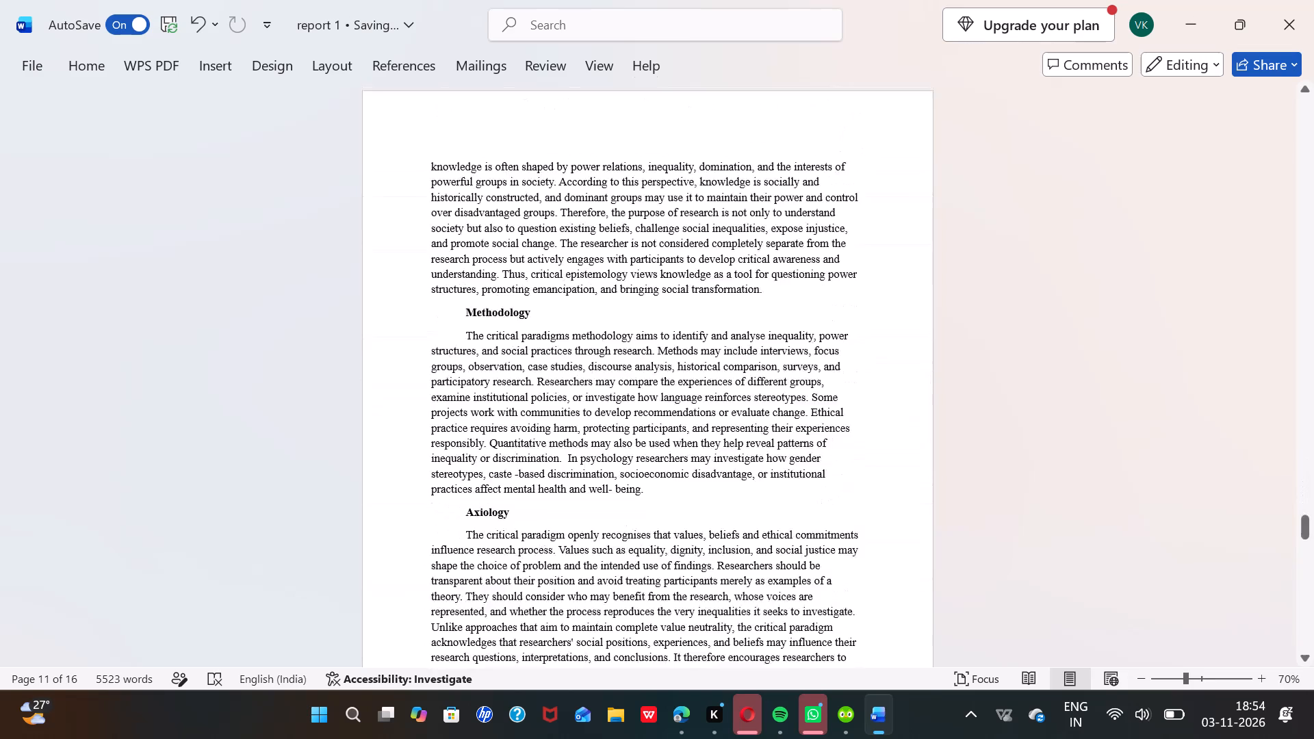
scroll(503, 630, "down", 9)
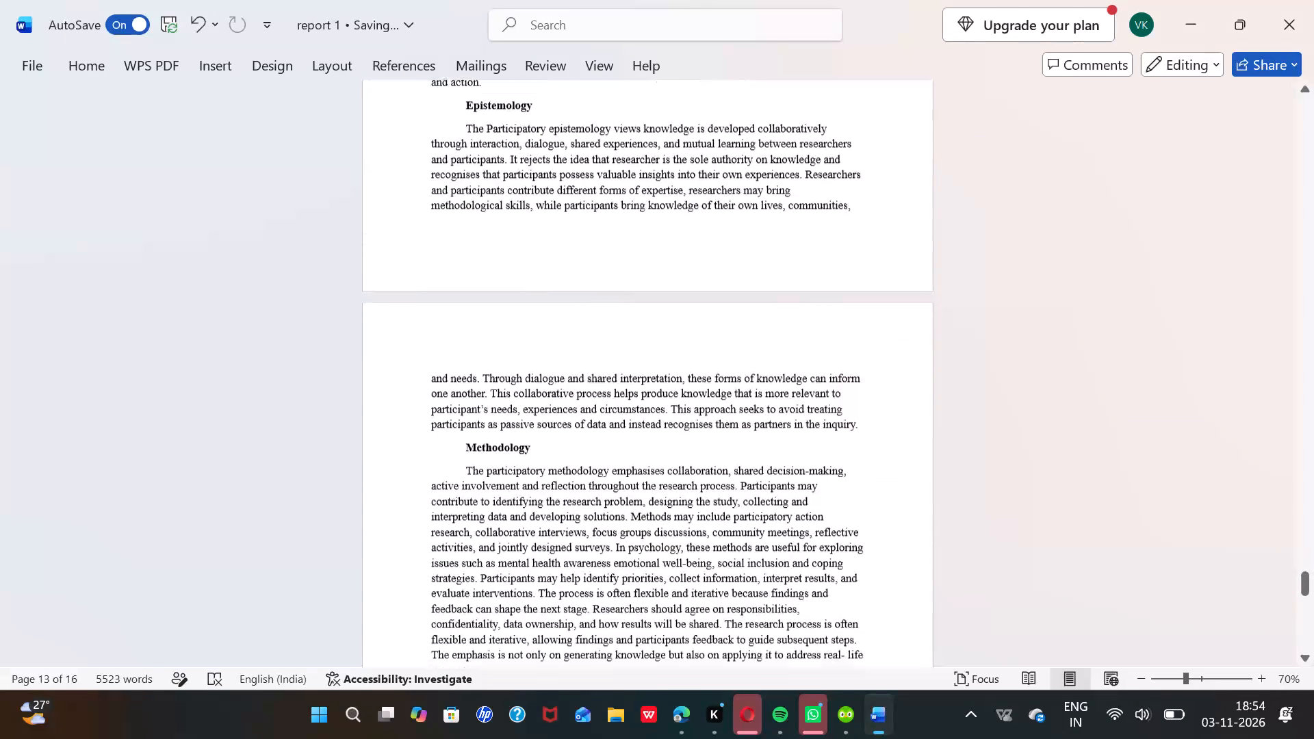
scroll(503, 630, "down", 6)
Insert an empty line before the Participatory Paradigm heading so that it starts on the next page.
scroll(503, 630, "up", 1)
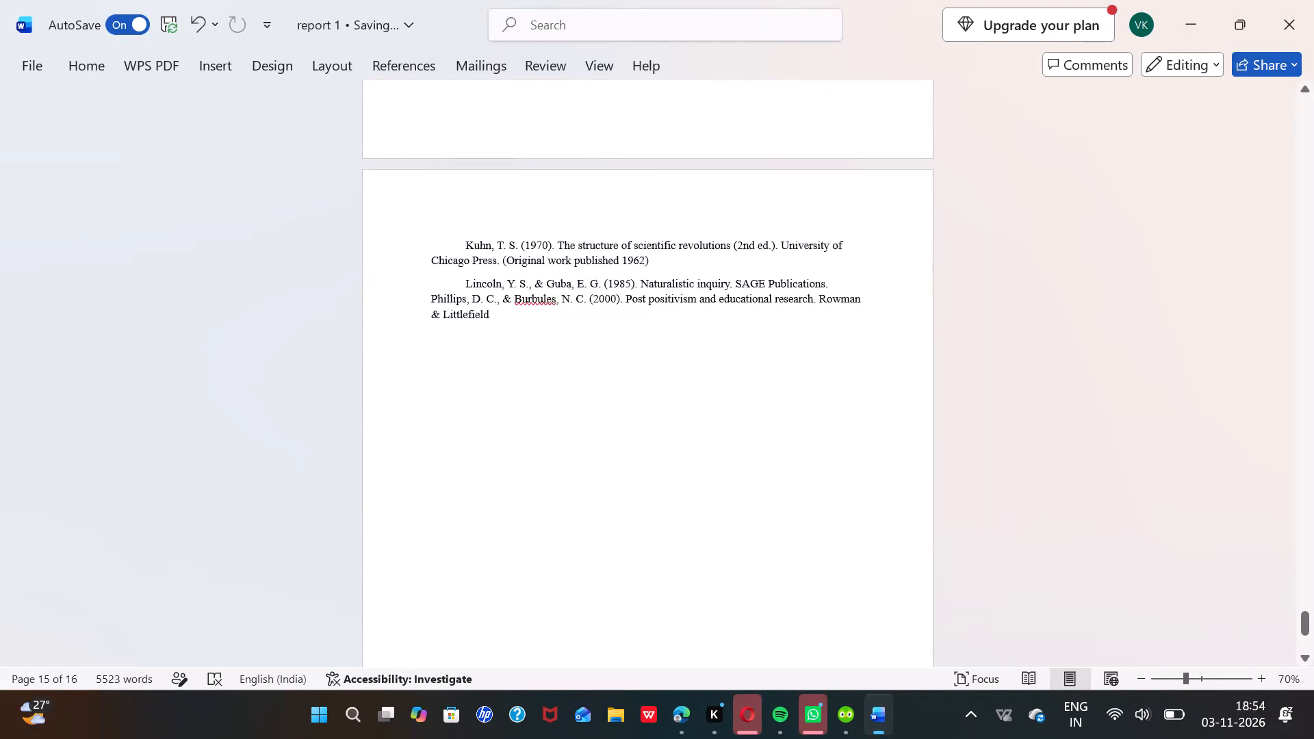
scroll(503, 630, "up", 9)
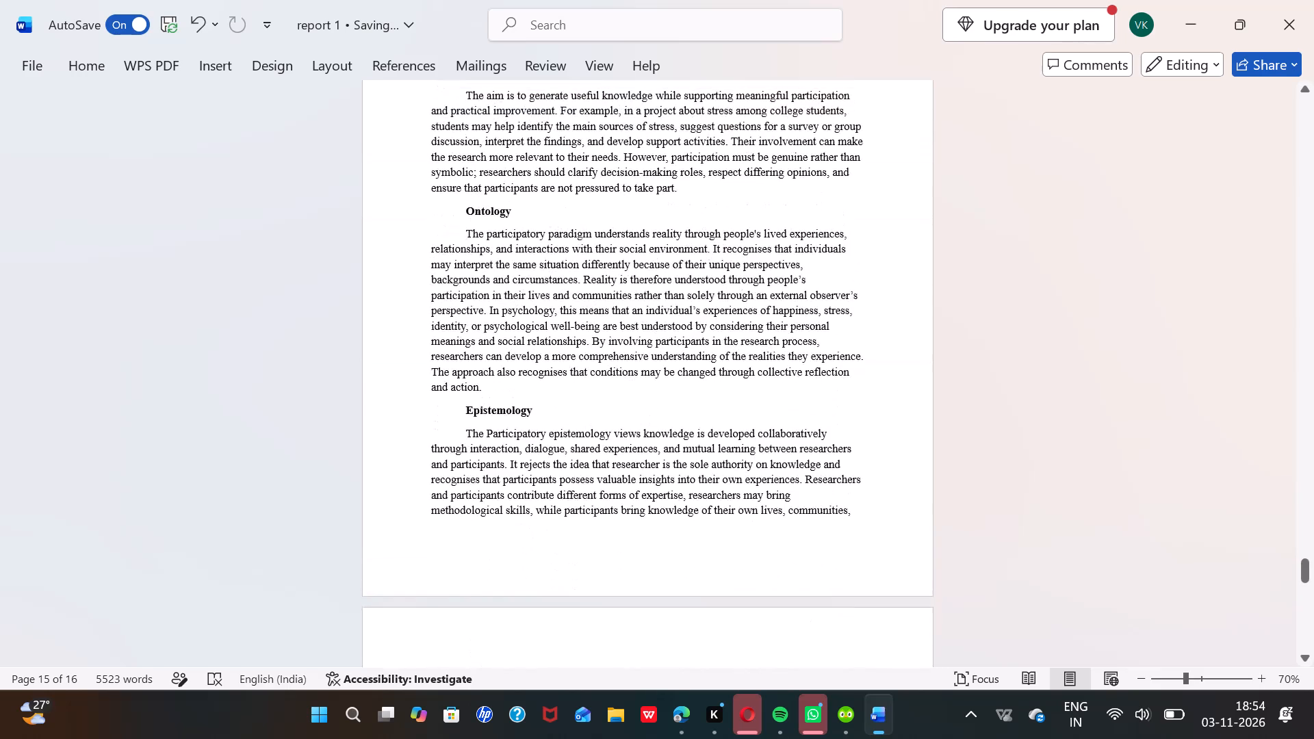
scroll(503, 630, "up", 2)
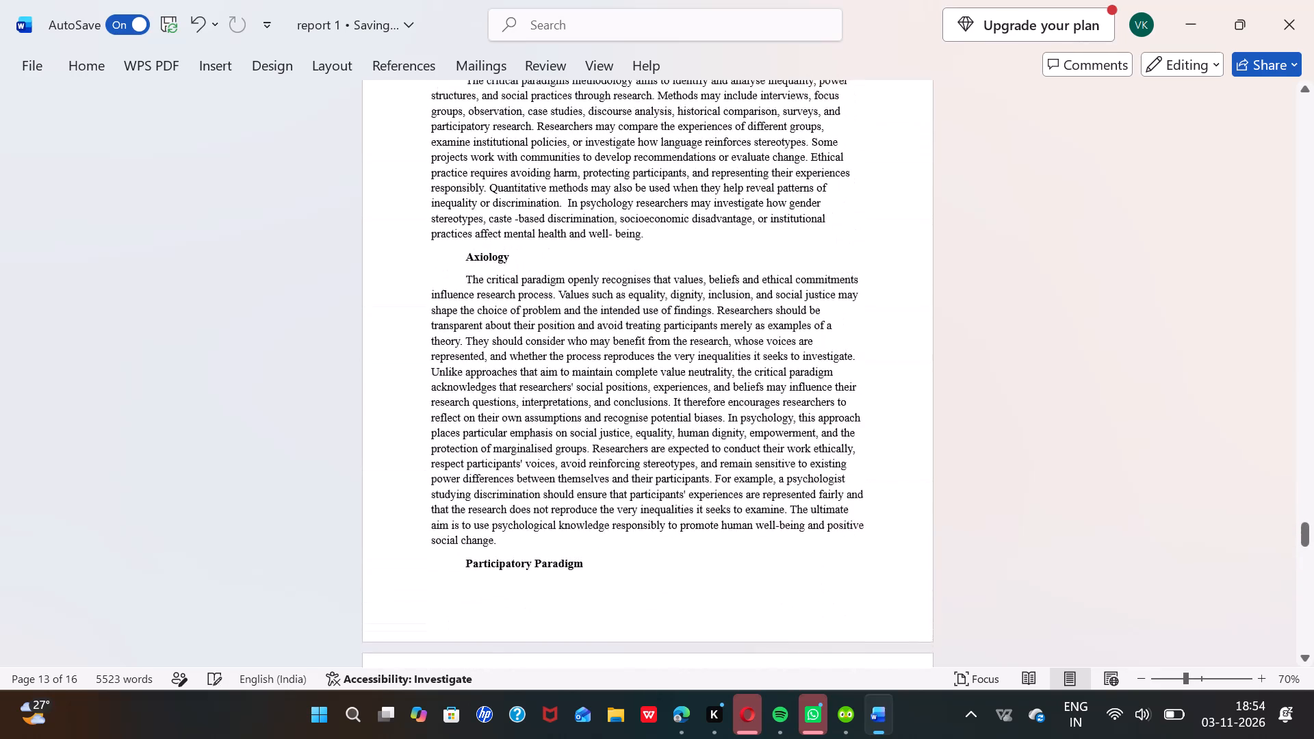
left_click(461, 571)
key("BackSpace")
key("BackSpace")
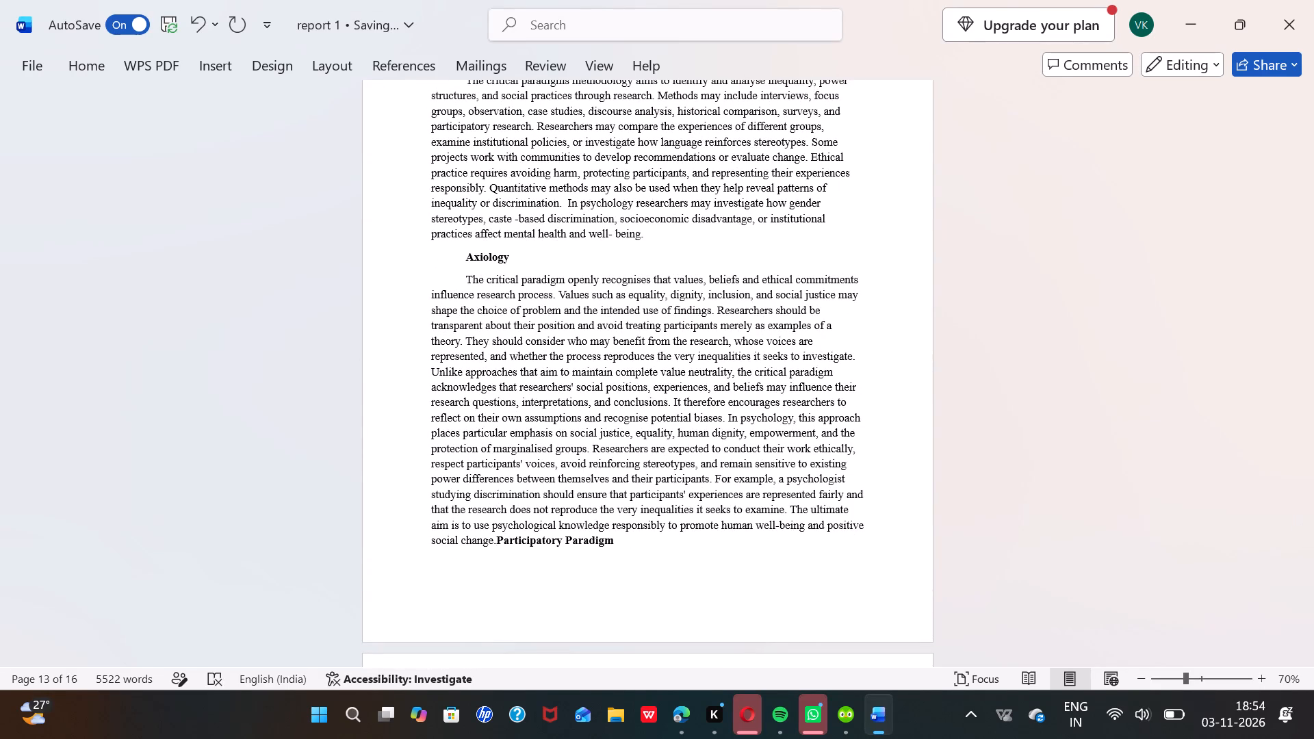
key("Return")
key("Return")
scroll(461, 571, "down", 2)
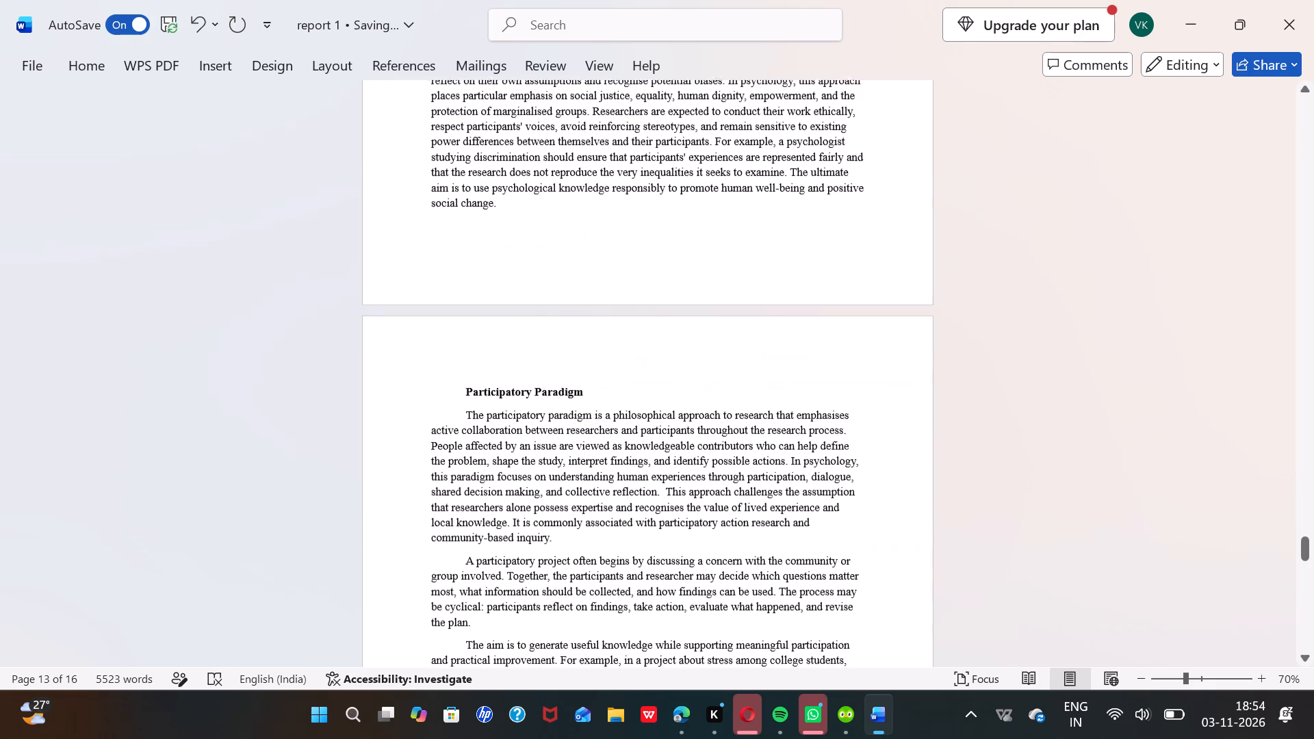
scroll(419, 386, "up", 3)
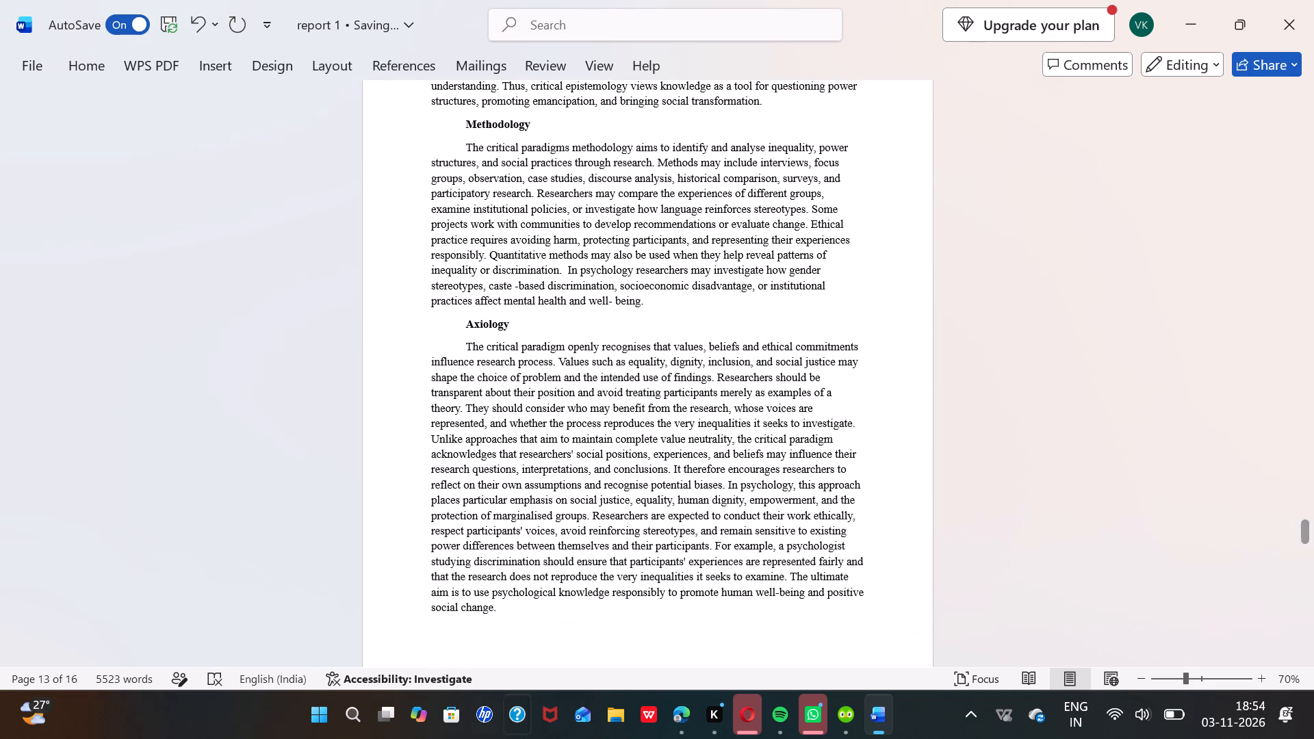
Open the recent document report 2.
left_click(66, 73)
left_click(31, 64)
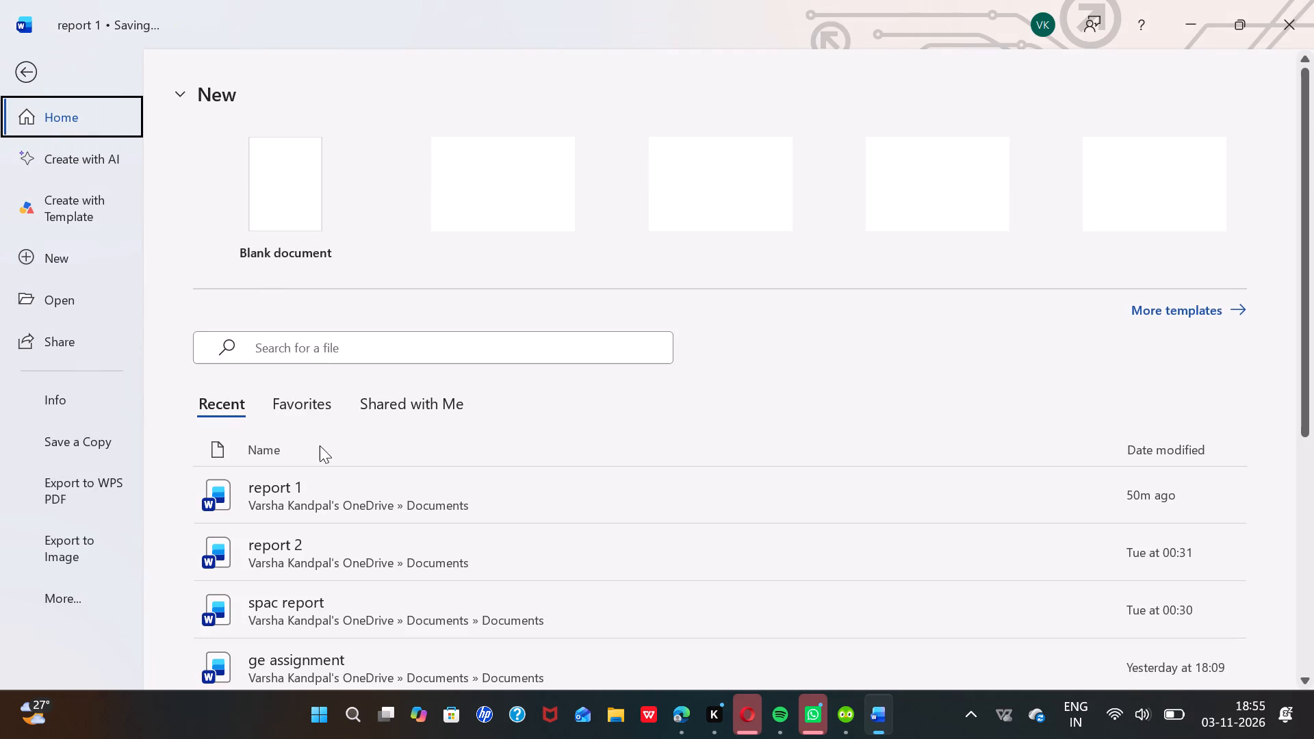
left_click(347, 549)
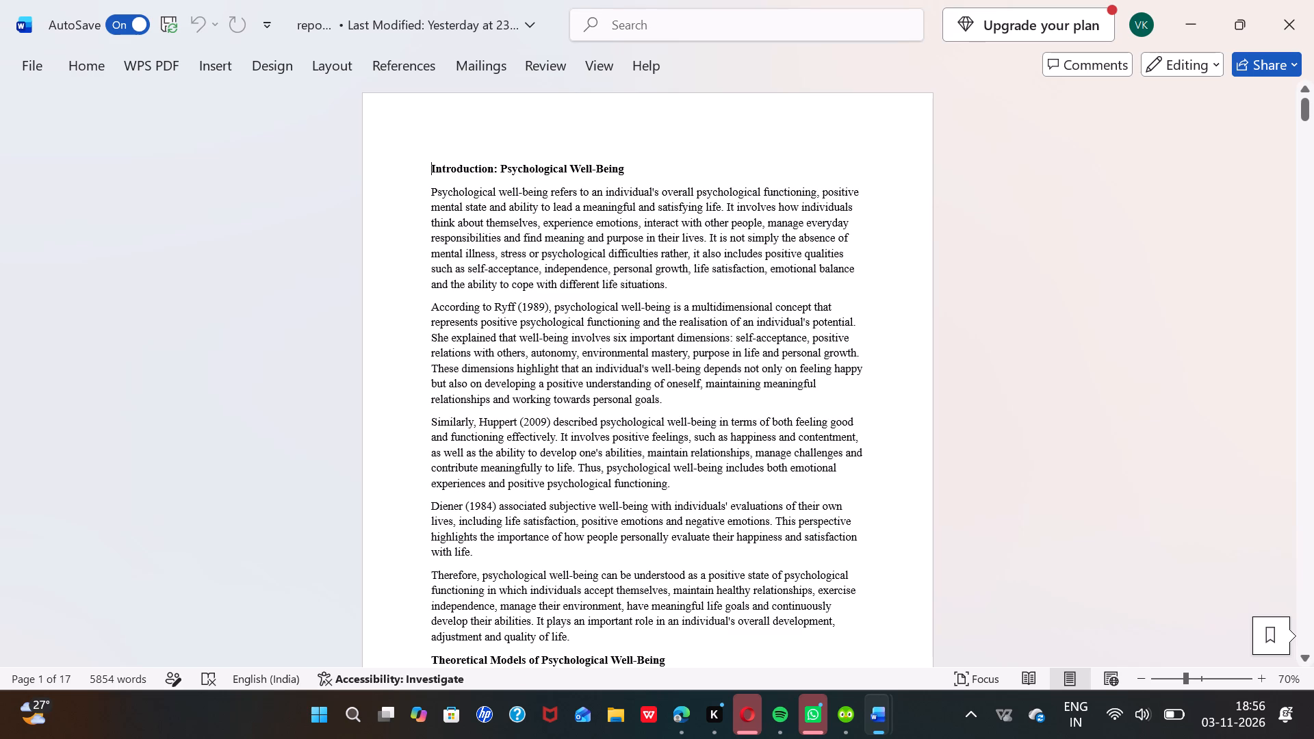
Read through report 2 from the introduction and the theoretical models to the comparison table of hedonic and eudaimonic approaches.
scroll(537, 278, "down", 2)
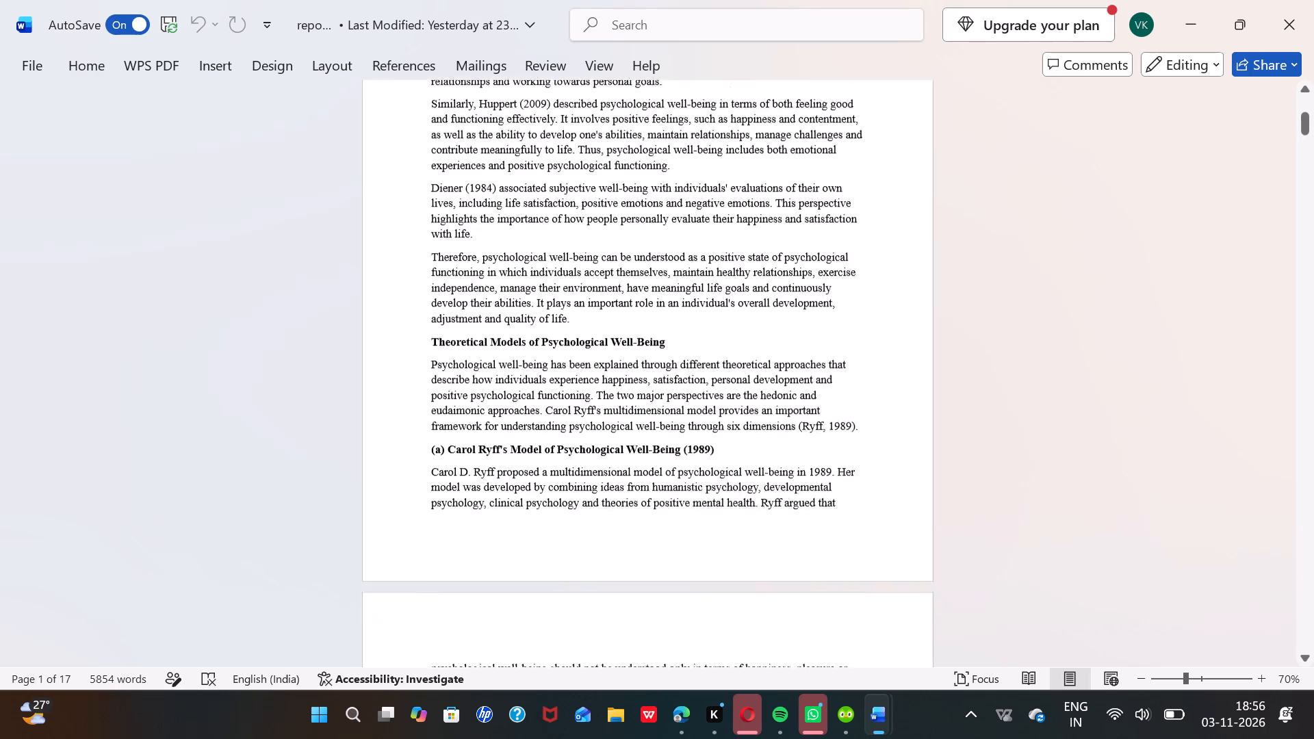
scroll(537, 278, "down", 2)
scroll(537, 278, "up", 3)
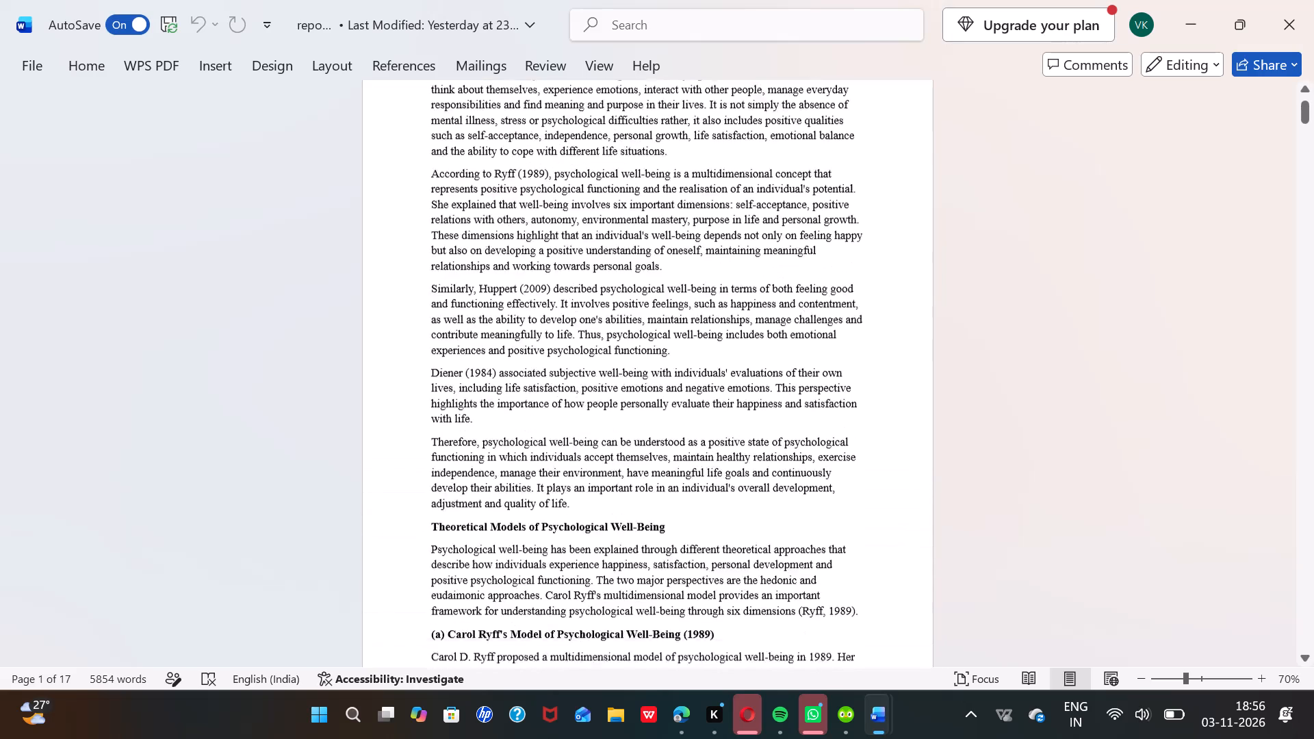
scroll(537, 278, "up", 2)
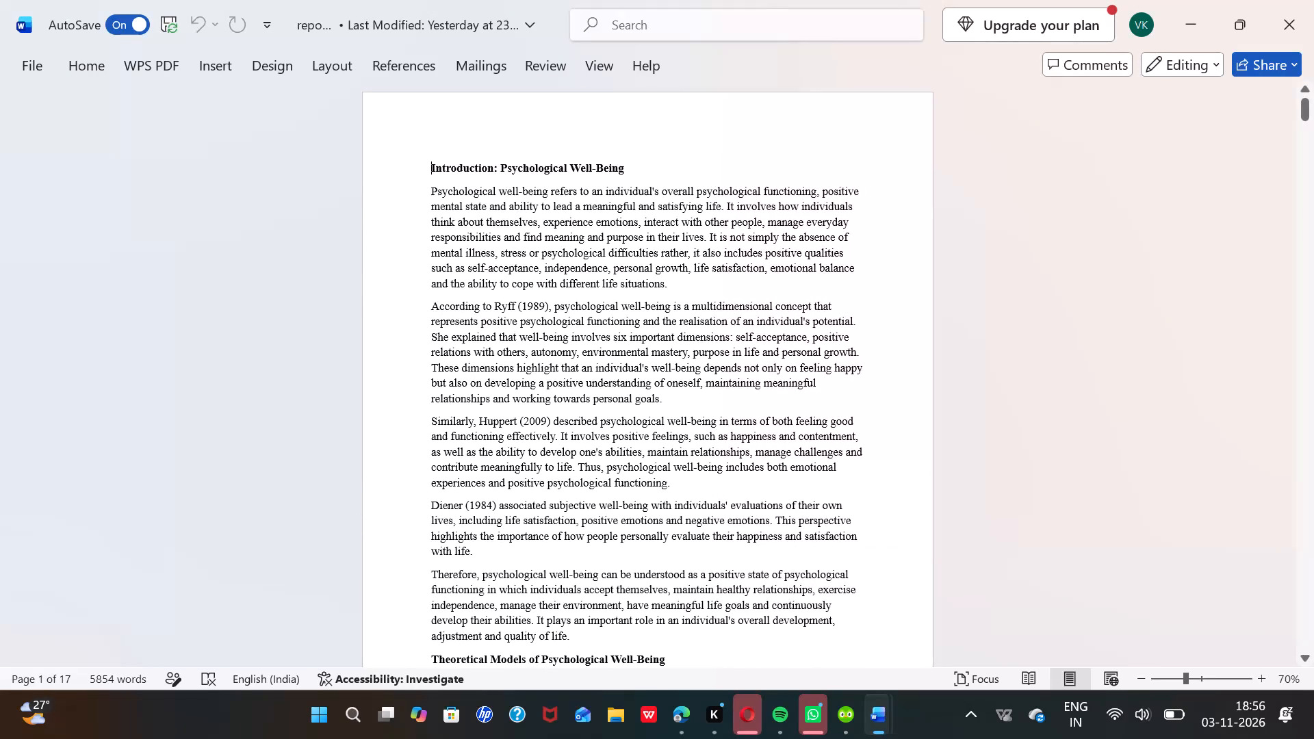
scroll(537, 278, "down", 3)
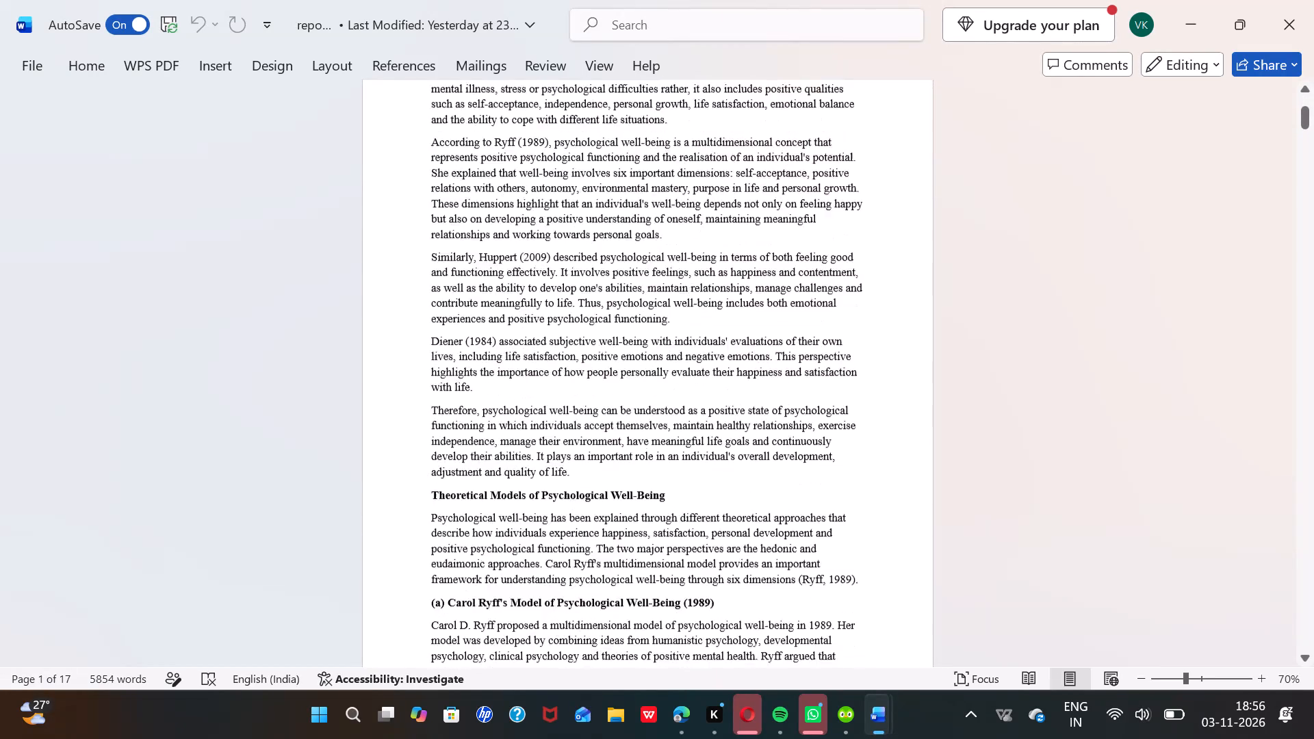
scroll(537, 278, "down", 6)
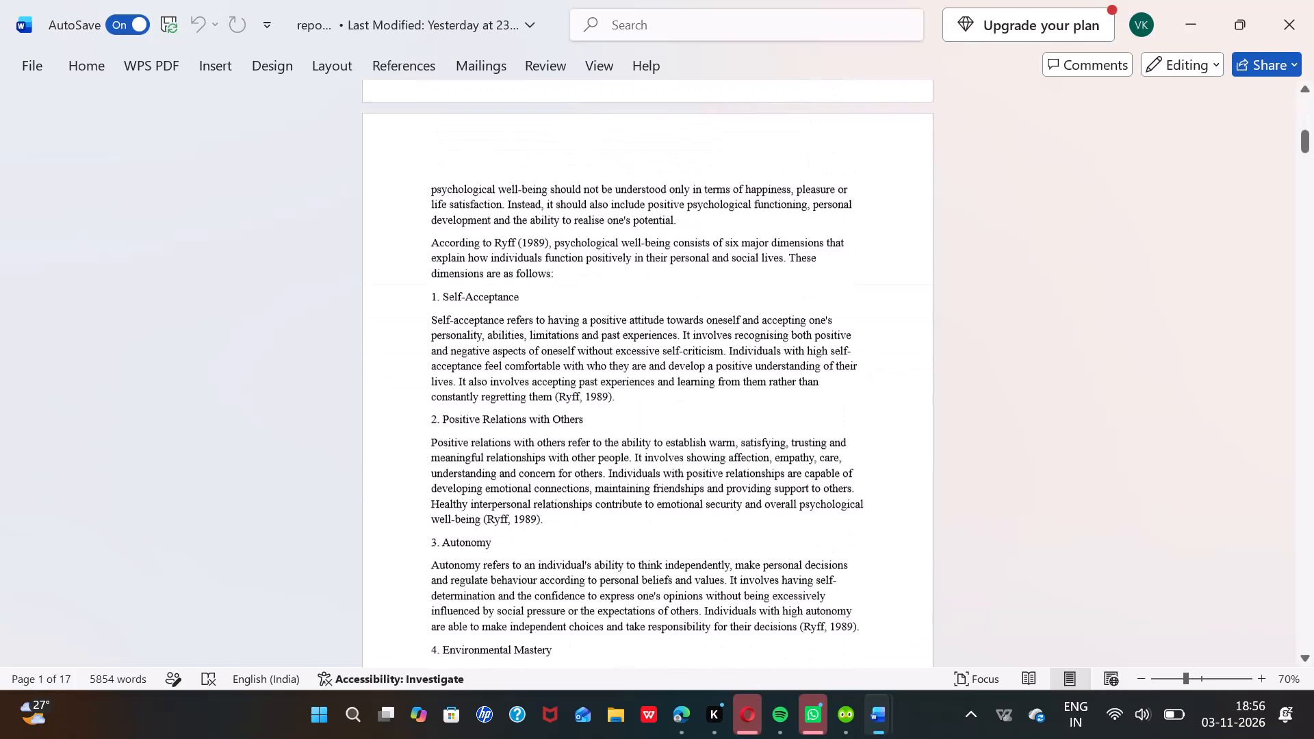
scroll(537, 278, "down", 2)
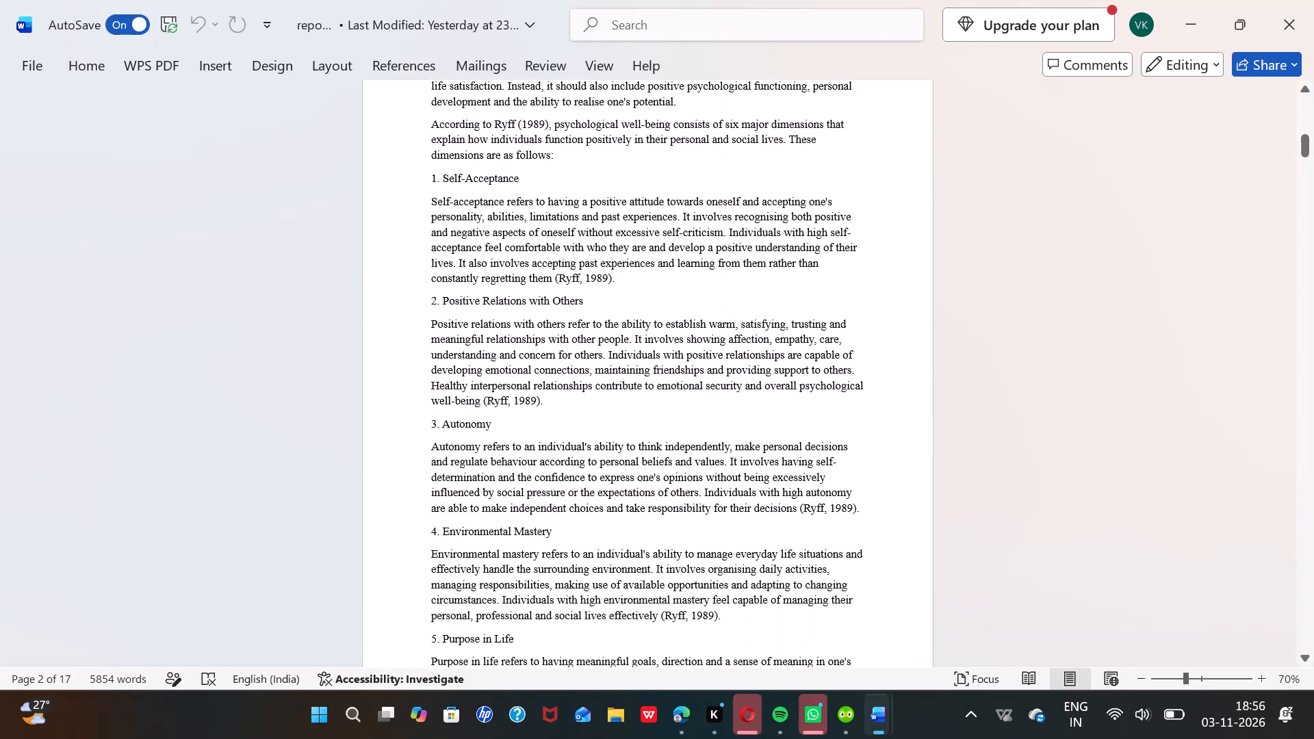
scroll(537, 278, "up", 1)
scroll(537, 278, "down", 2)
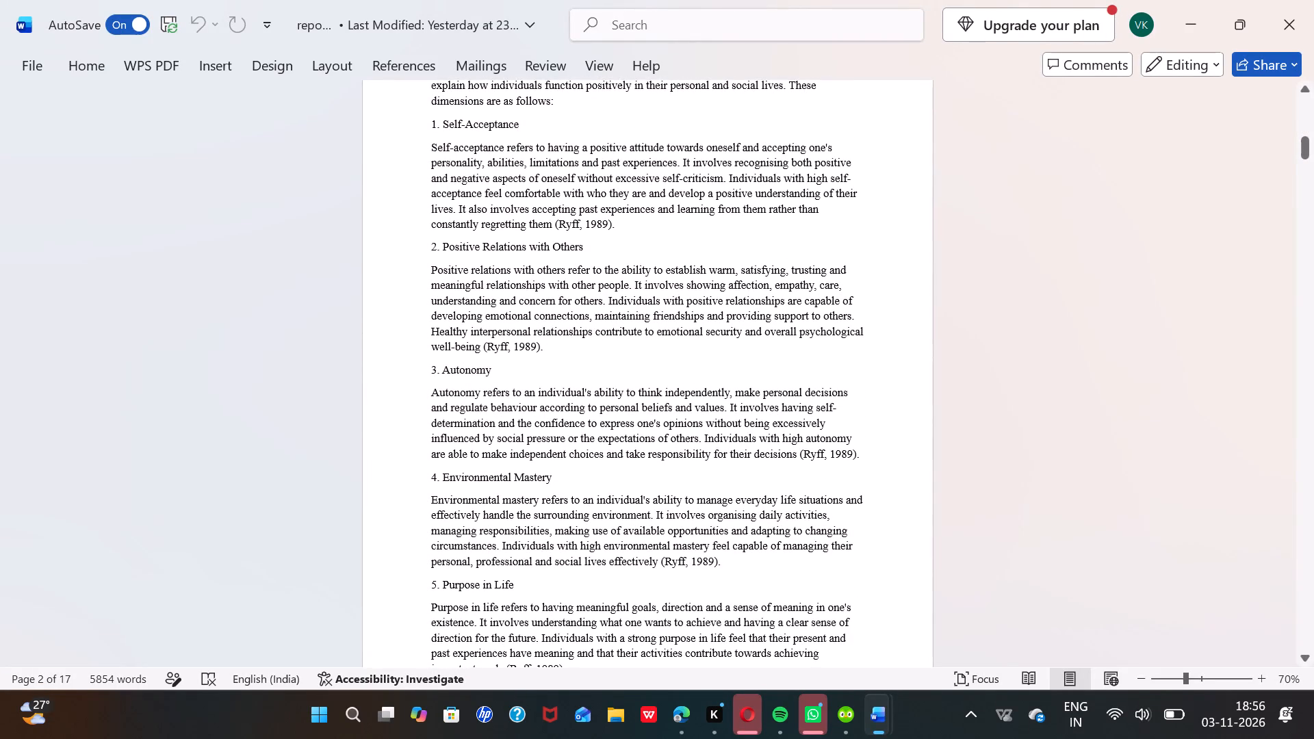
scroll(426, 272, "down", 5)
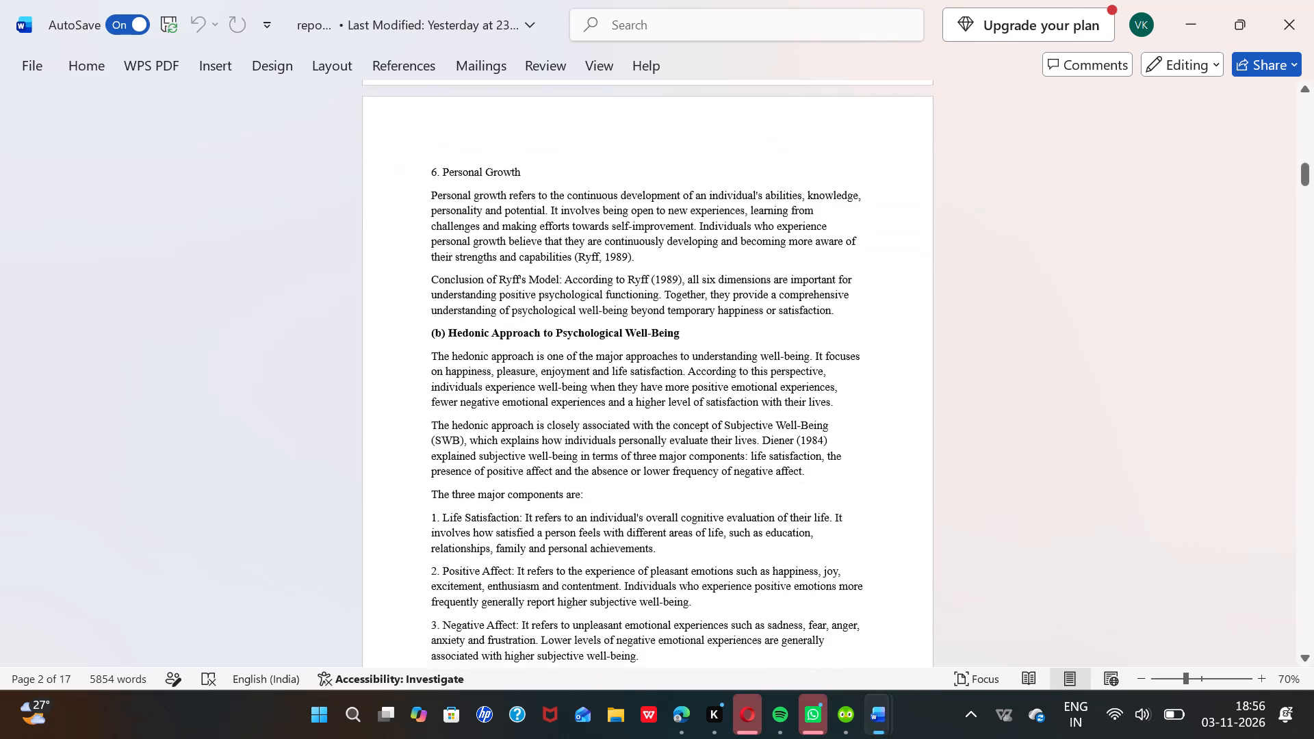
scroll(426, 272, "down", 6)
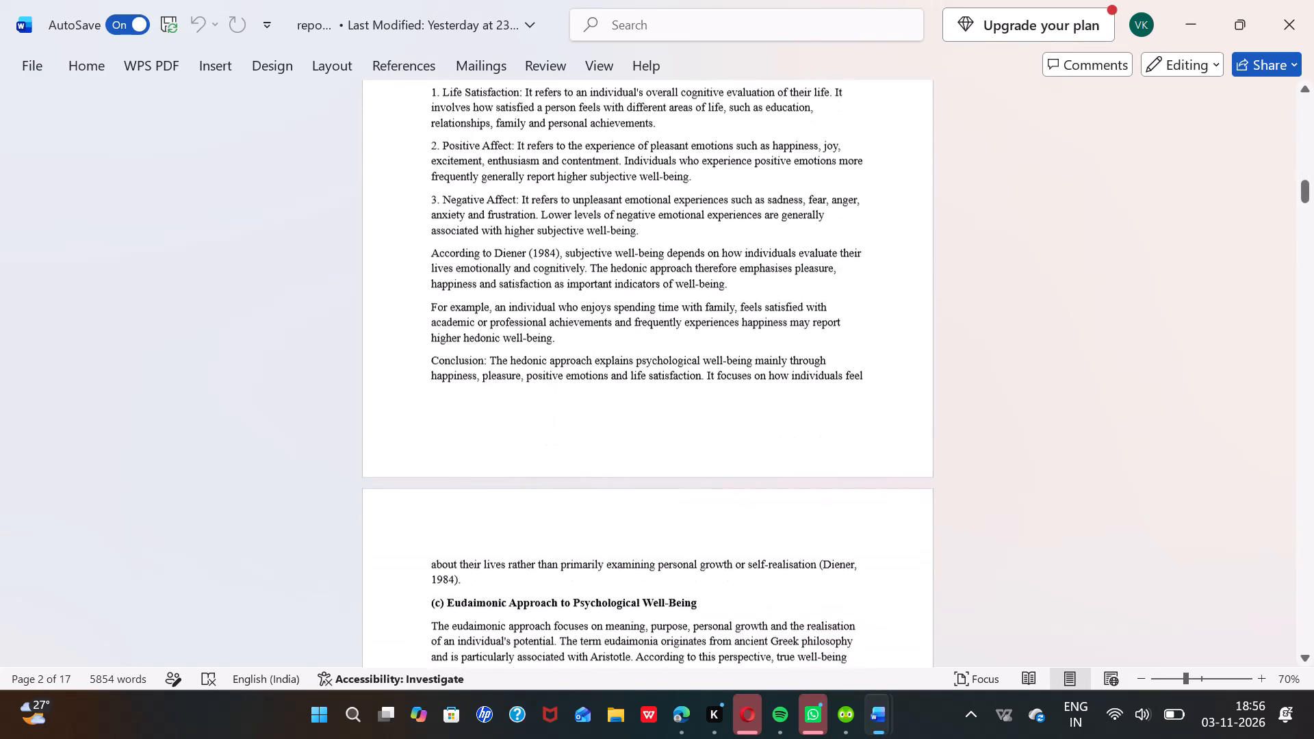
scroll(426, 272, "down", 3)
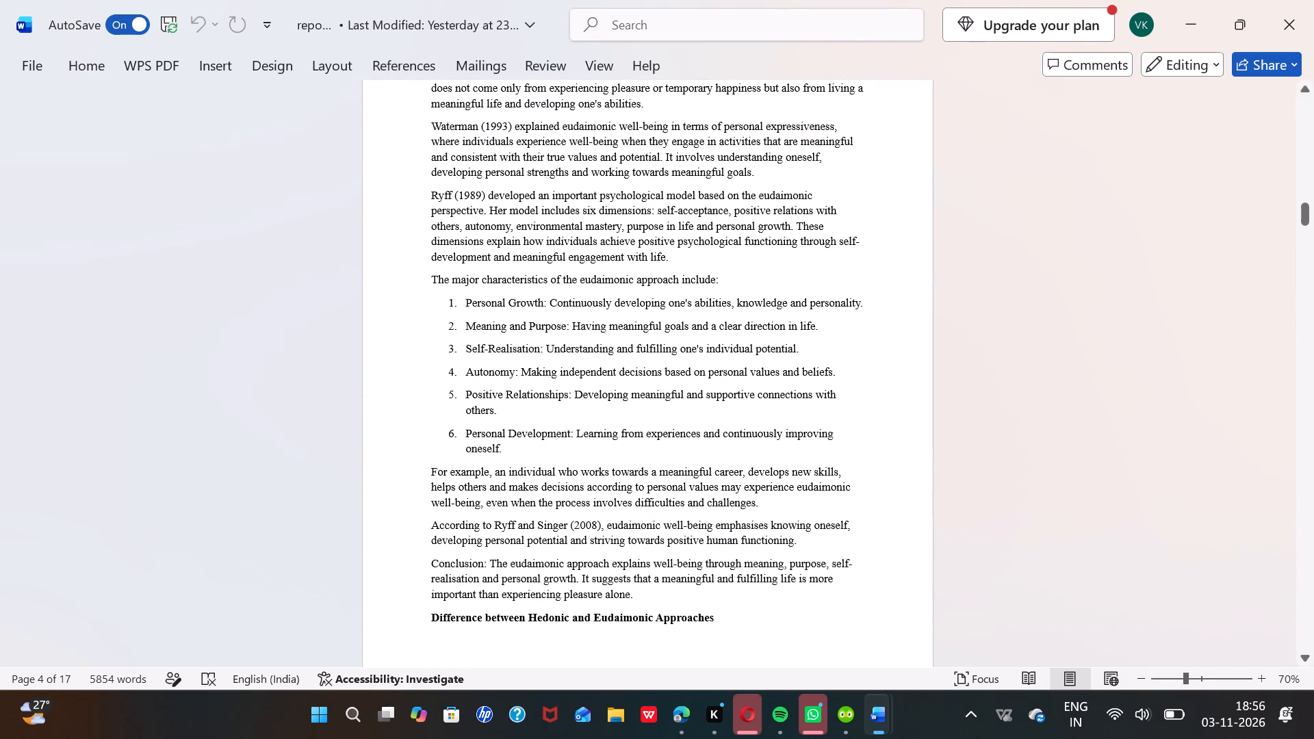
scroll(542, 307, "down", 4)
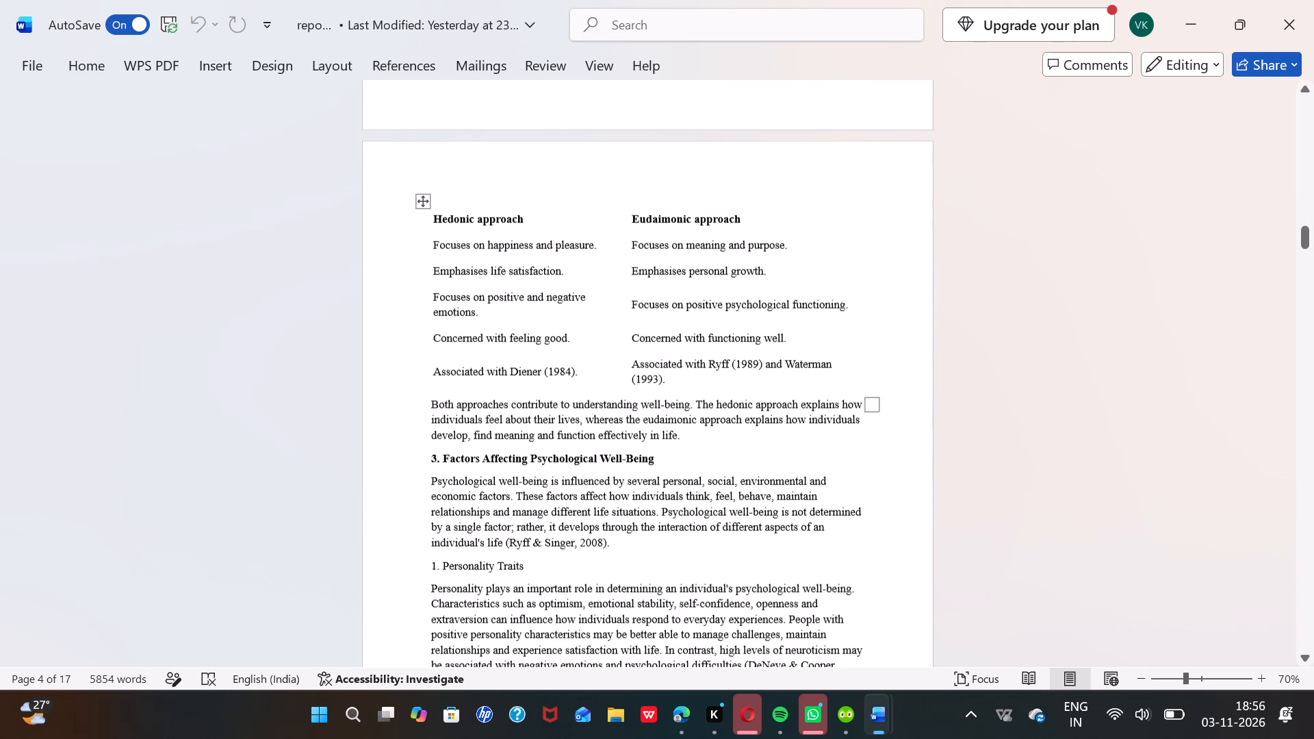
Look through the factors affecting psychological well-being and the reviewed studies up to the Rationale section.
scroll(542, 307, "down", 3)
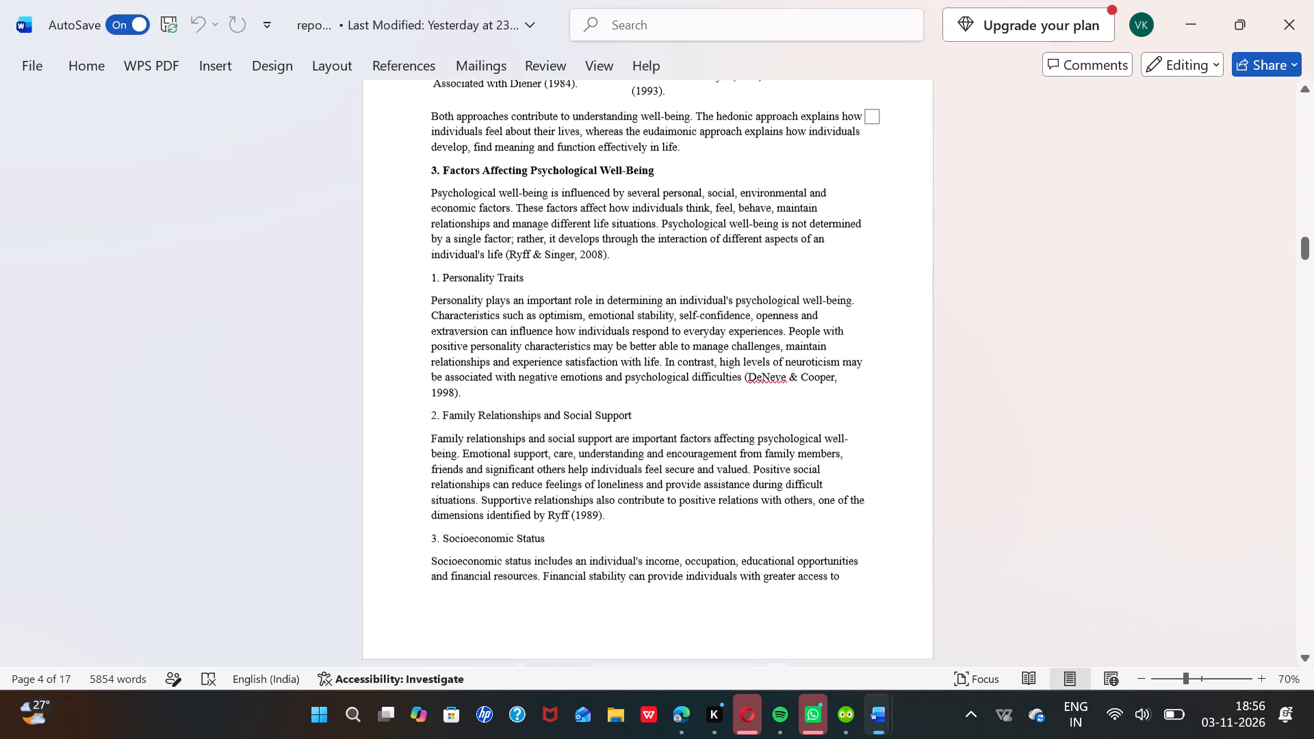
scroll(542, 307, "down", 1)
scroll(732, 413, "down", 2)
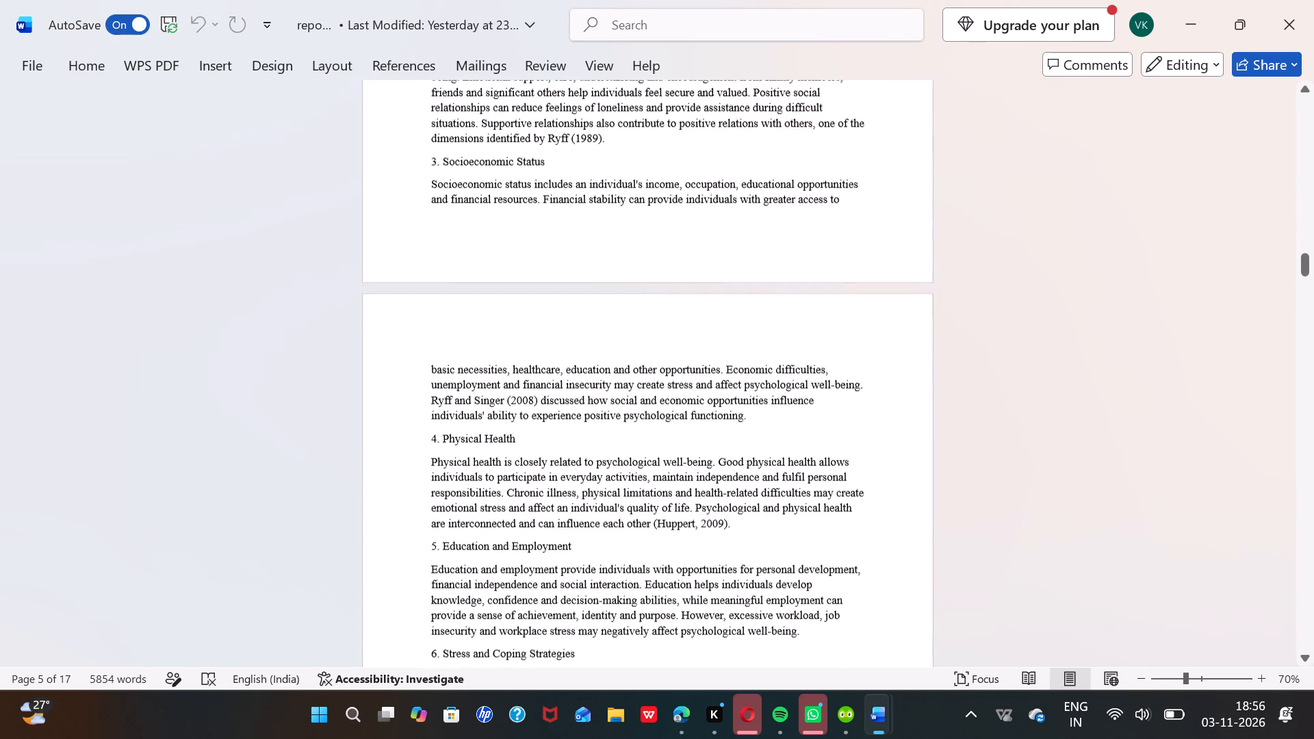
scroll(732, 413, "down", 7)
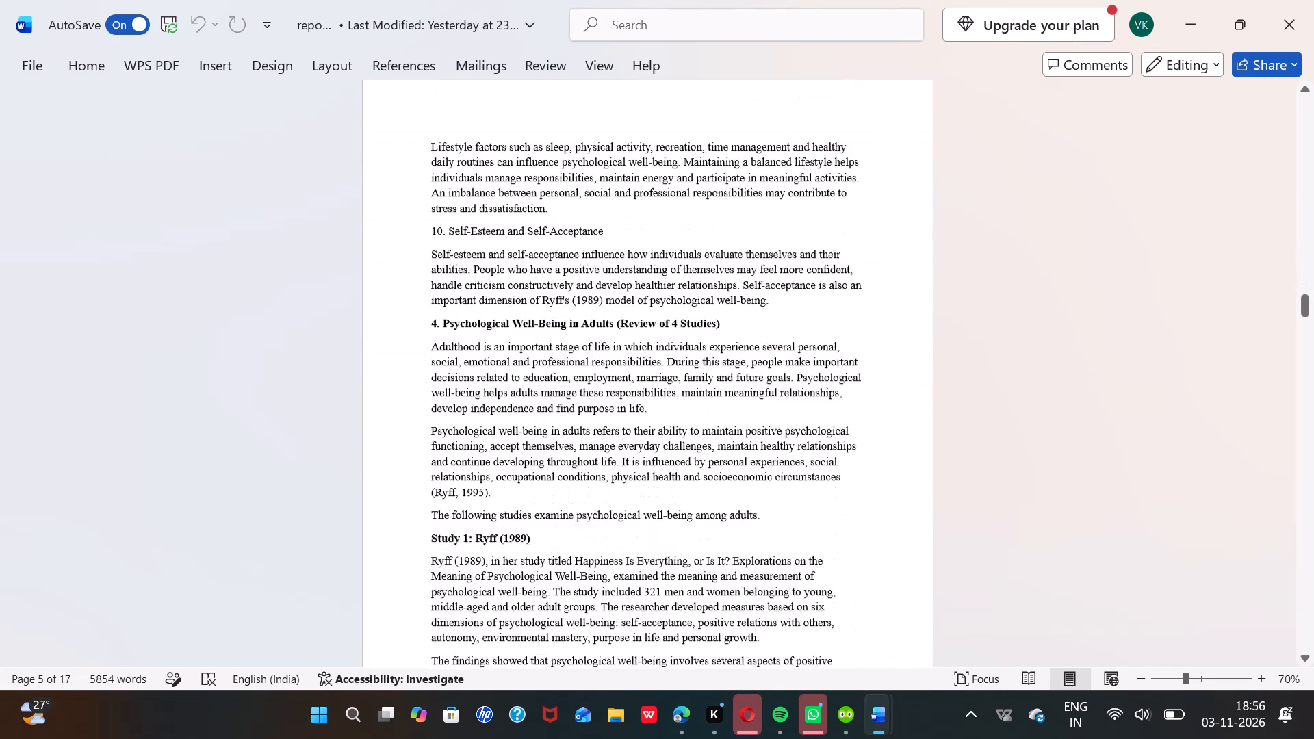
scroll(732, 413, "down", 10)
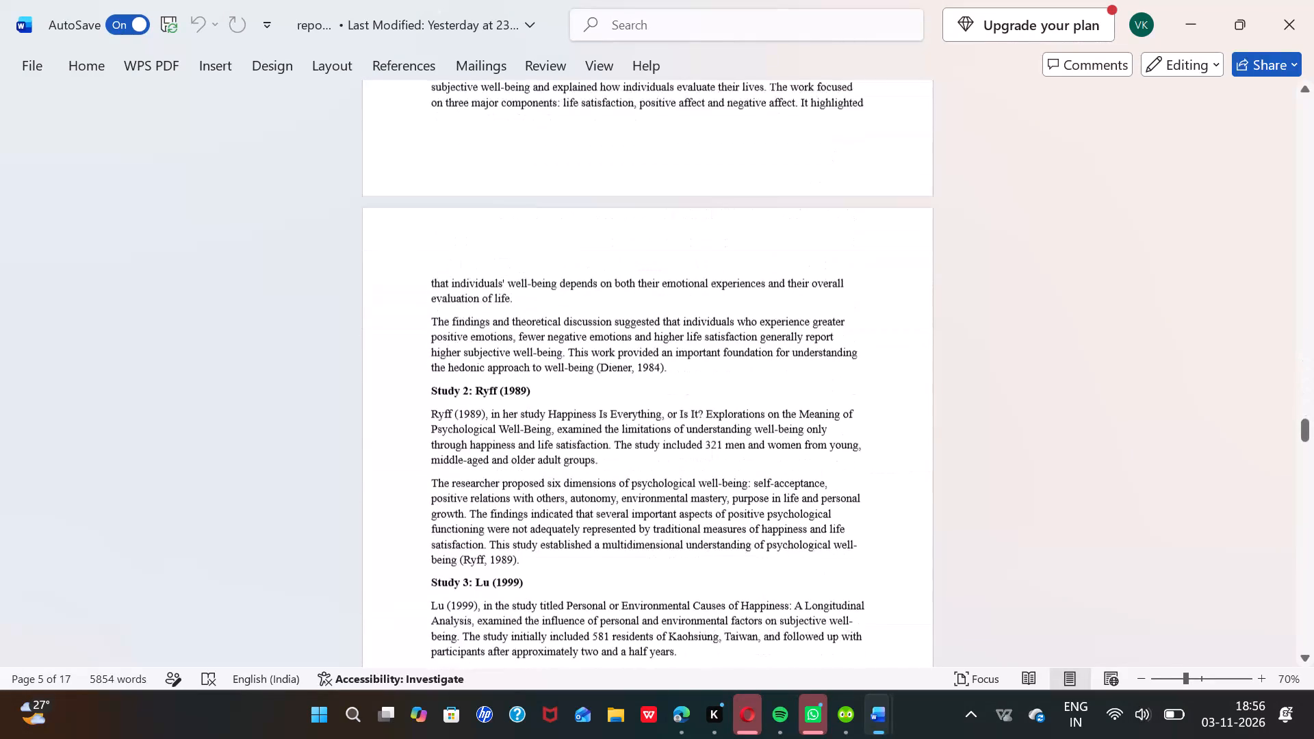
scroll(732, 413, "down", 6)
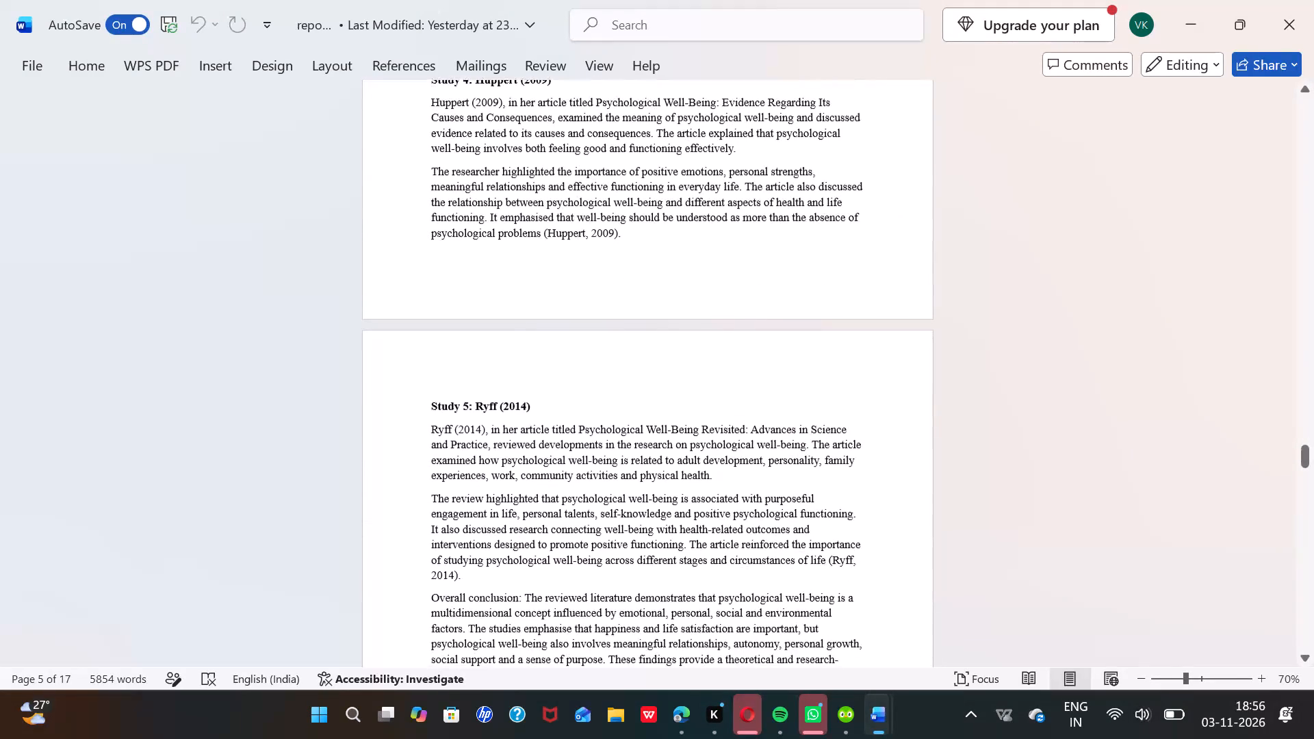
scroll(732, 413, "down", 3)
Delete the note "(Paragraph Only – No Heading in Your Practical)" from the "7. Rationale" heading.
scroll(732, 413, "up", 1)
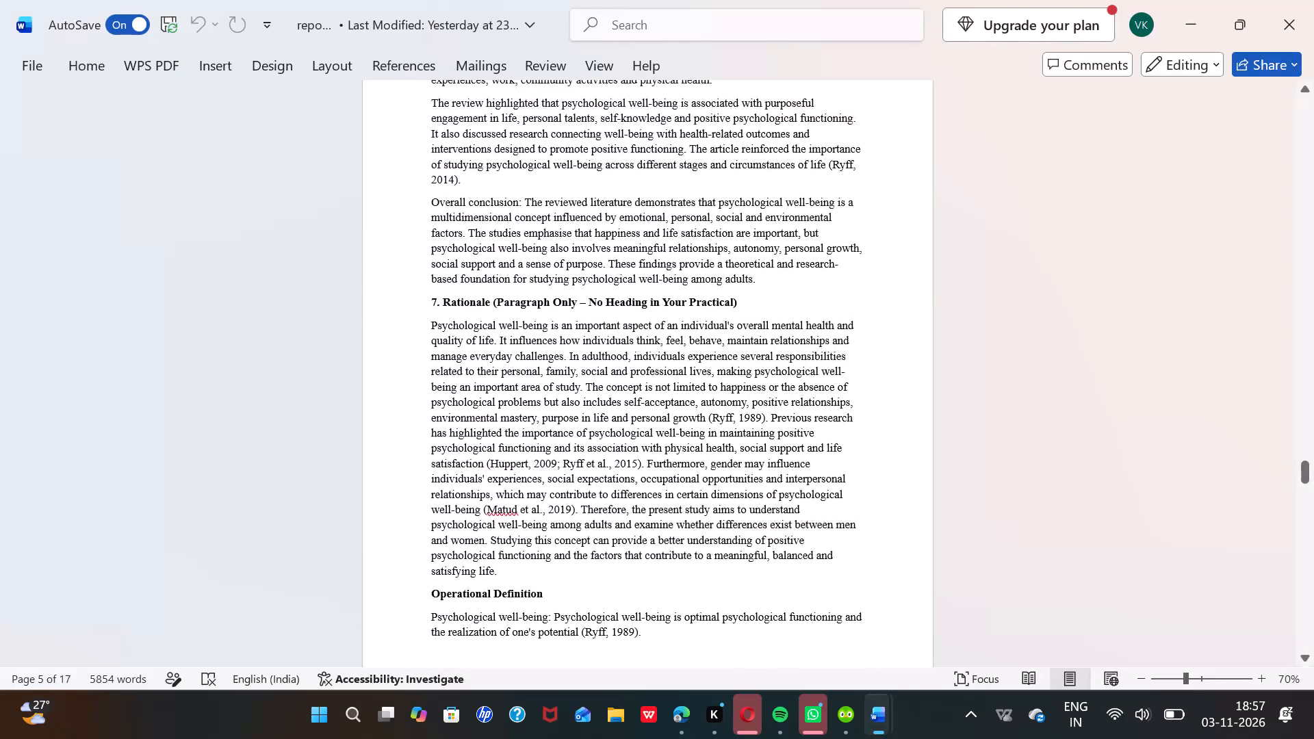
scroll(732, 413, "up", 1)
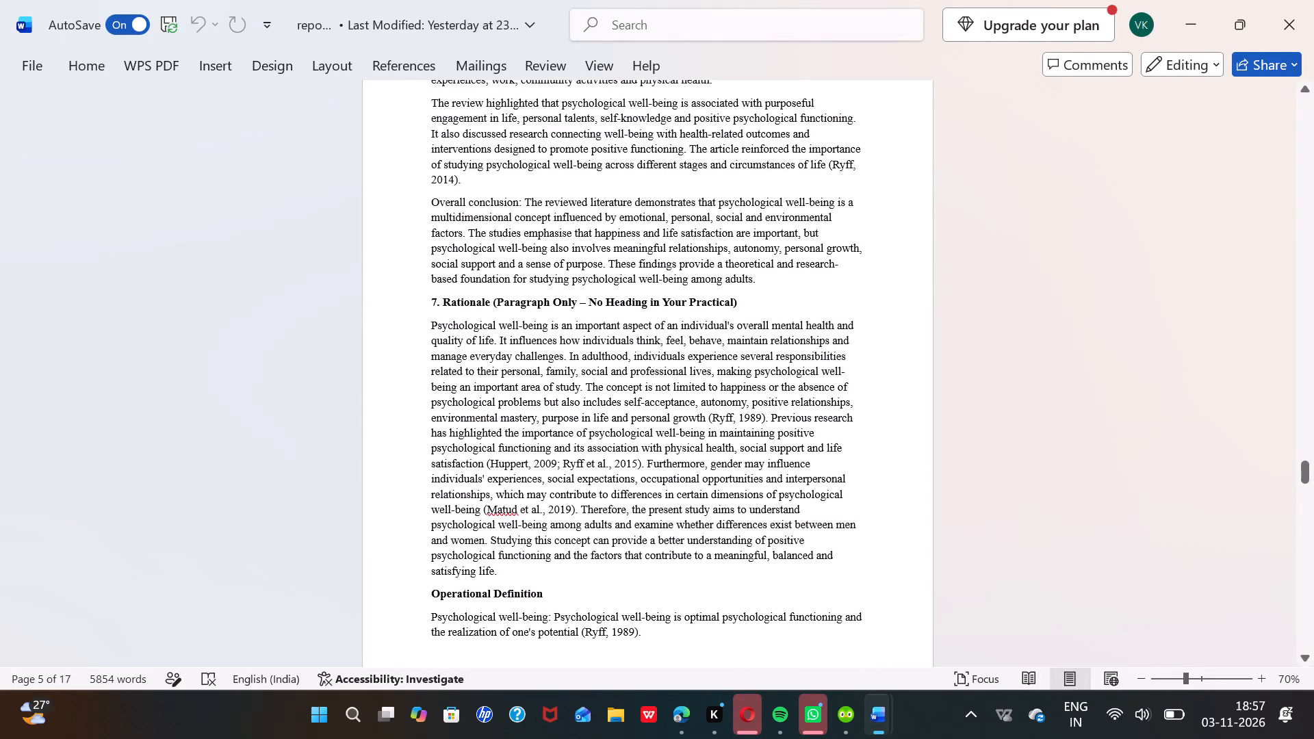
left_click_drag(749, 300, 494, 303)
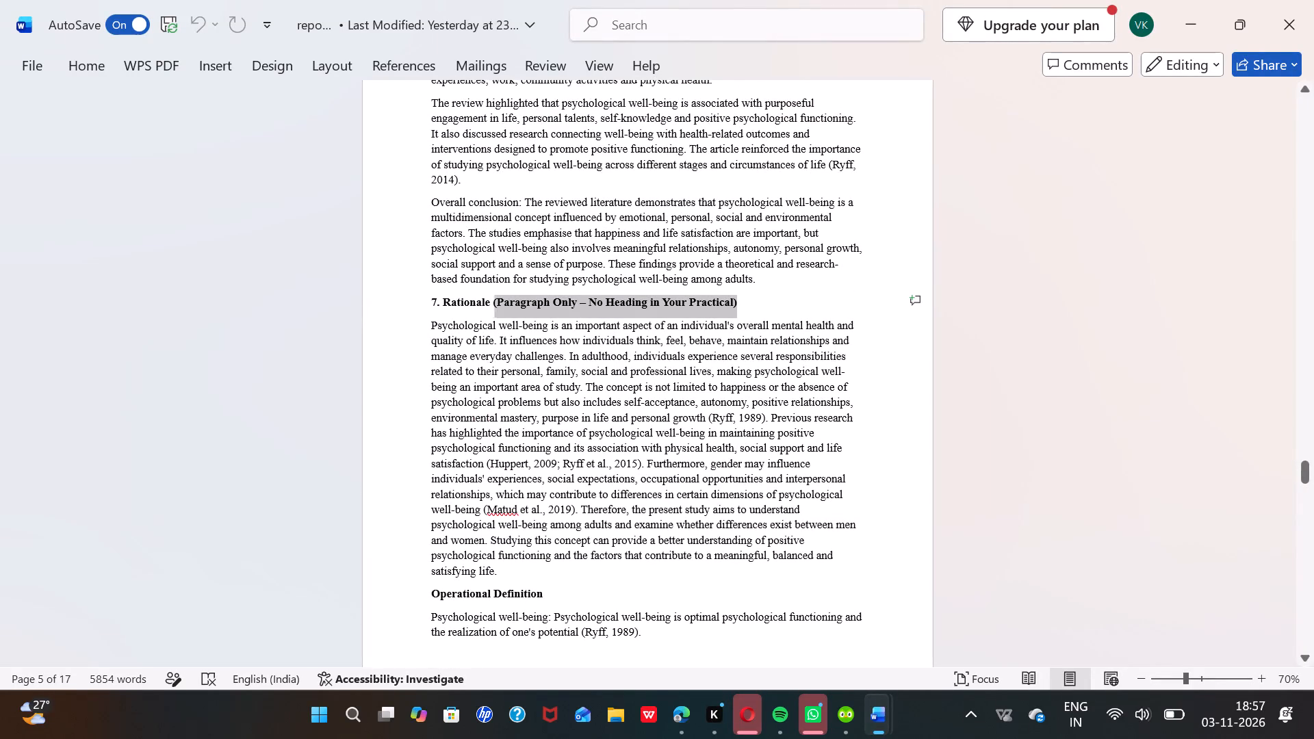
left_click_drag(494, 303, 493, 303)
key("BackSpace")
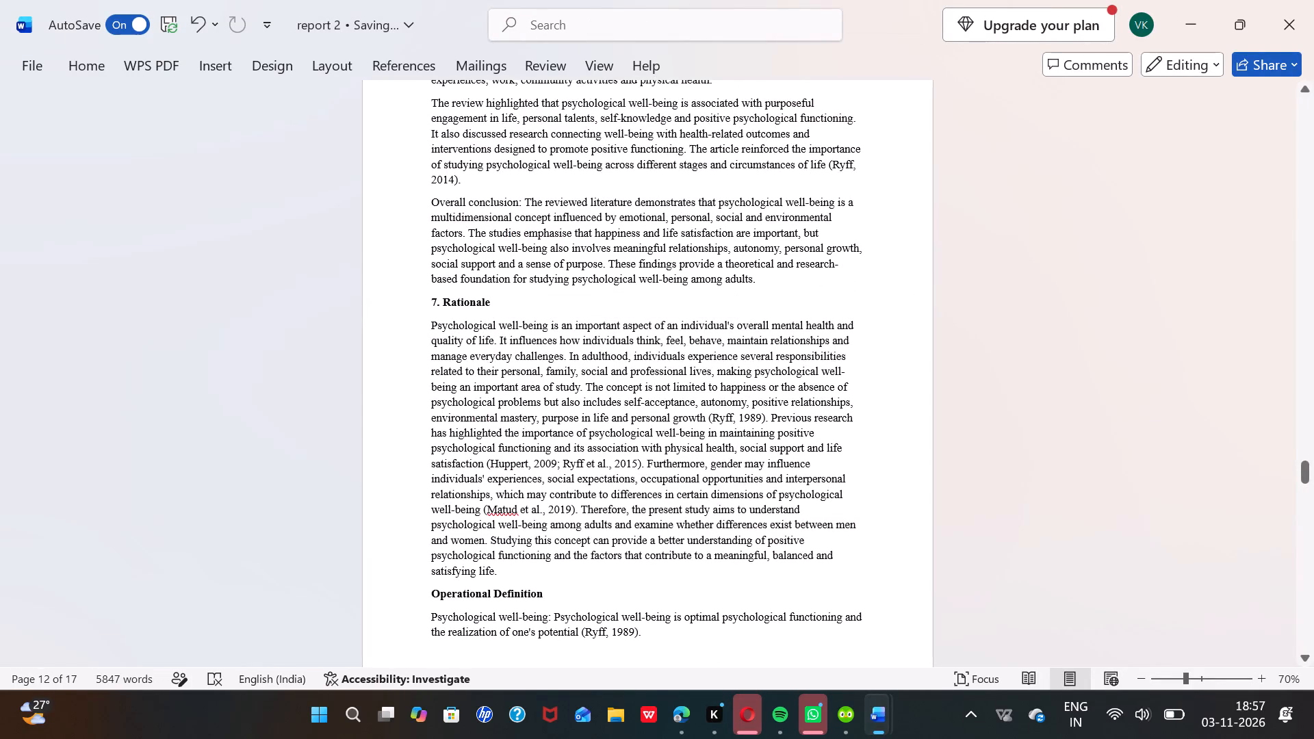
Examine the sections from Operational Definition to Procedure, checking the text and layout around the survey domains table.
scroll(515, 418, "down", 5)
scroll(515, 418, "up", 1)
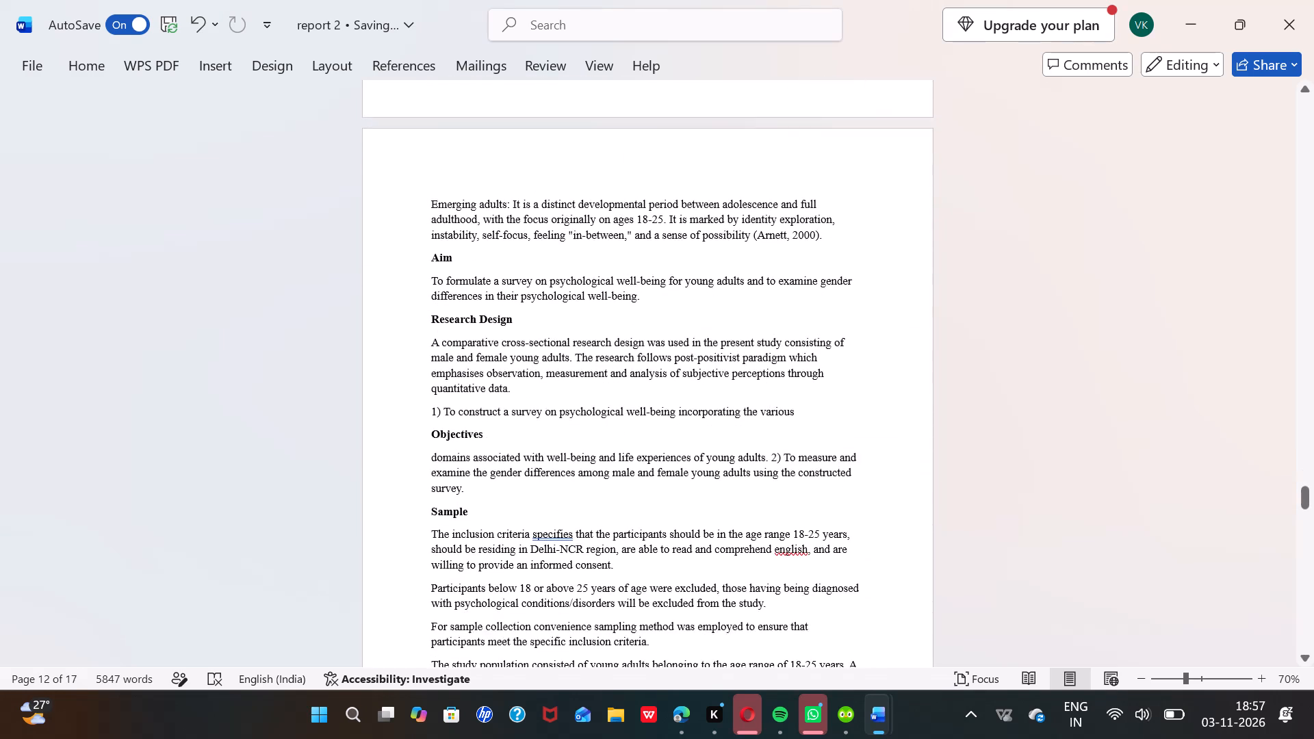
scroll(515, 418, "up", 1)
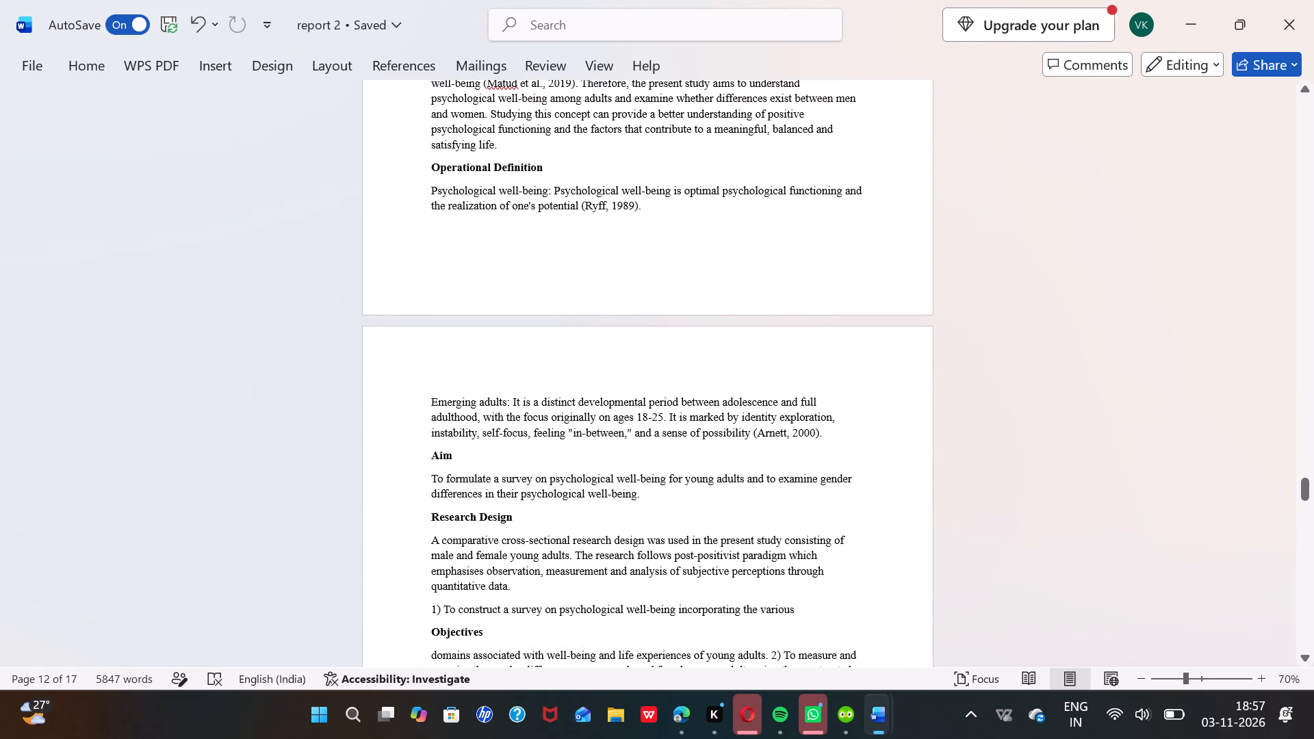
scroll(429, 400, "down", 4)
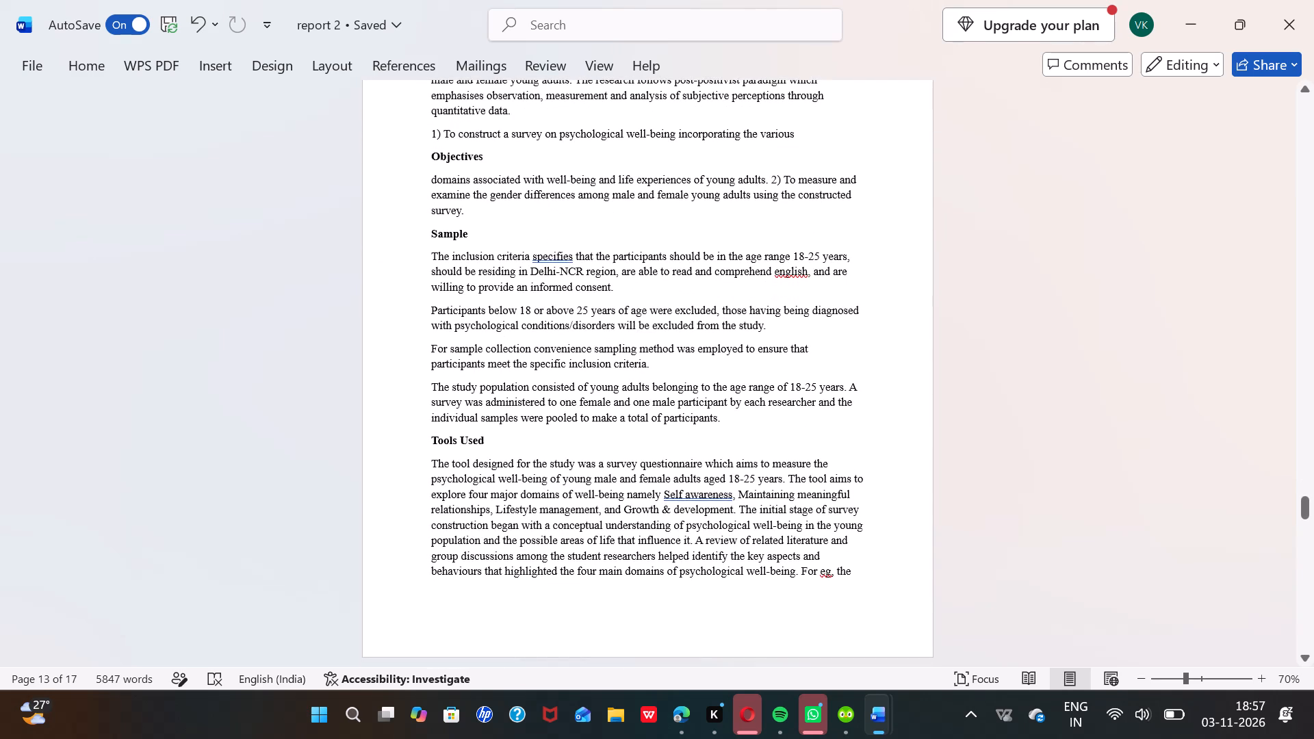
scroll(523, 335, "down", 7)
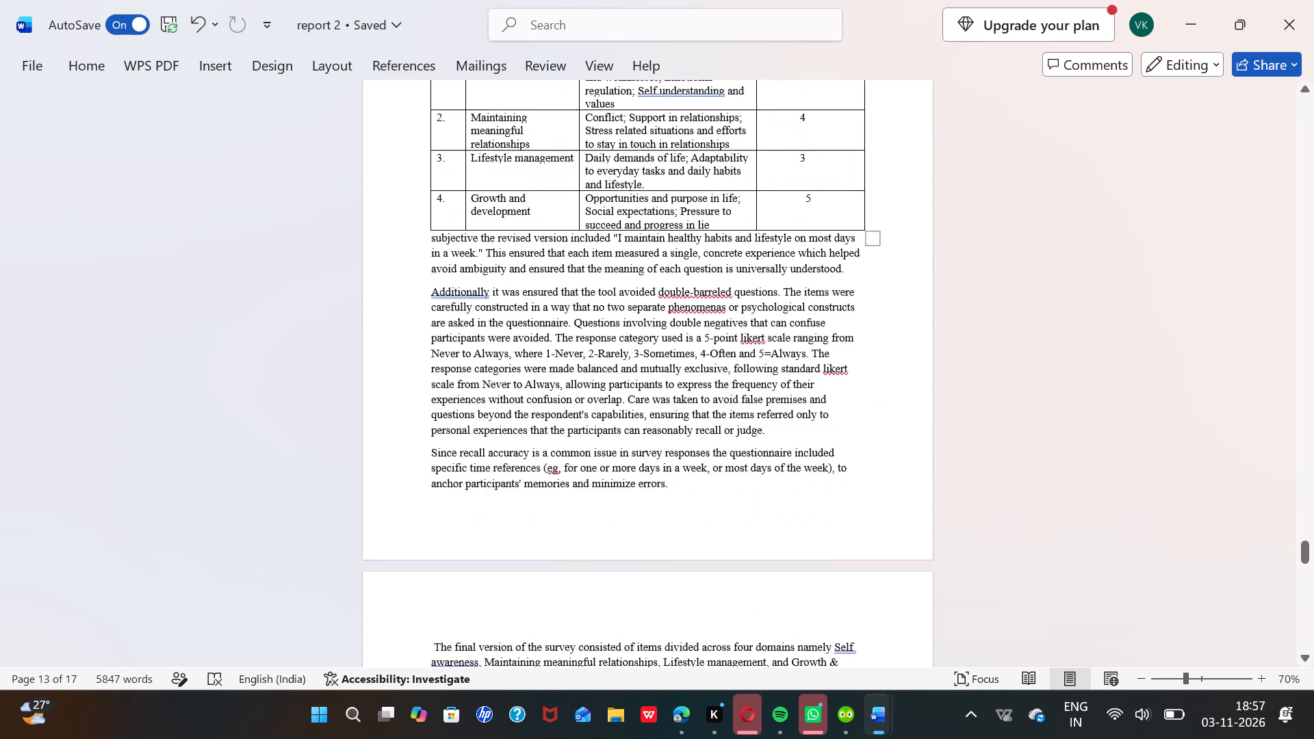
scroll(523, 335, "down", 2)
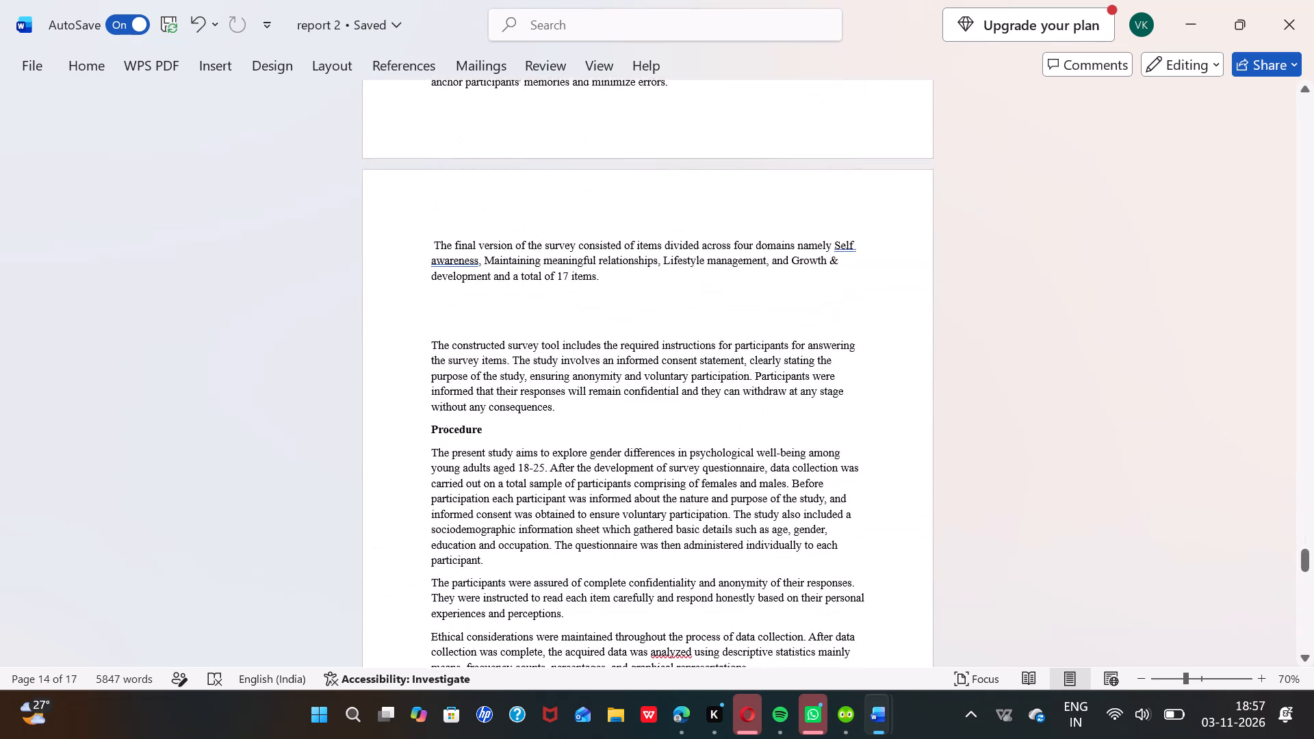
scroll(430, 337, "up", 5)
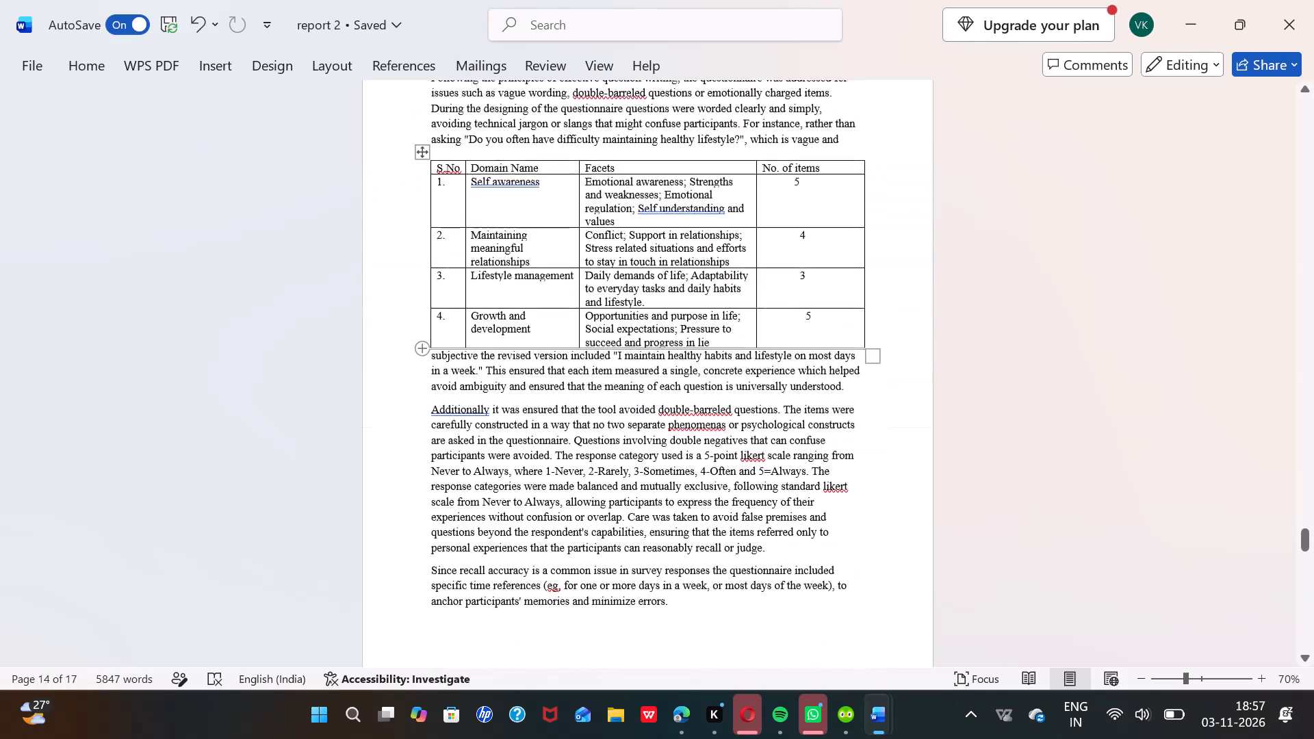
scroll(430, 337, "up", 2)
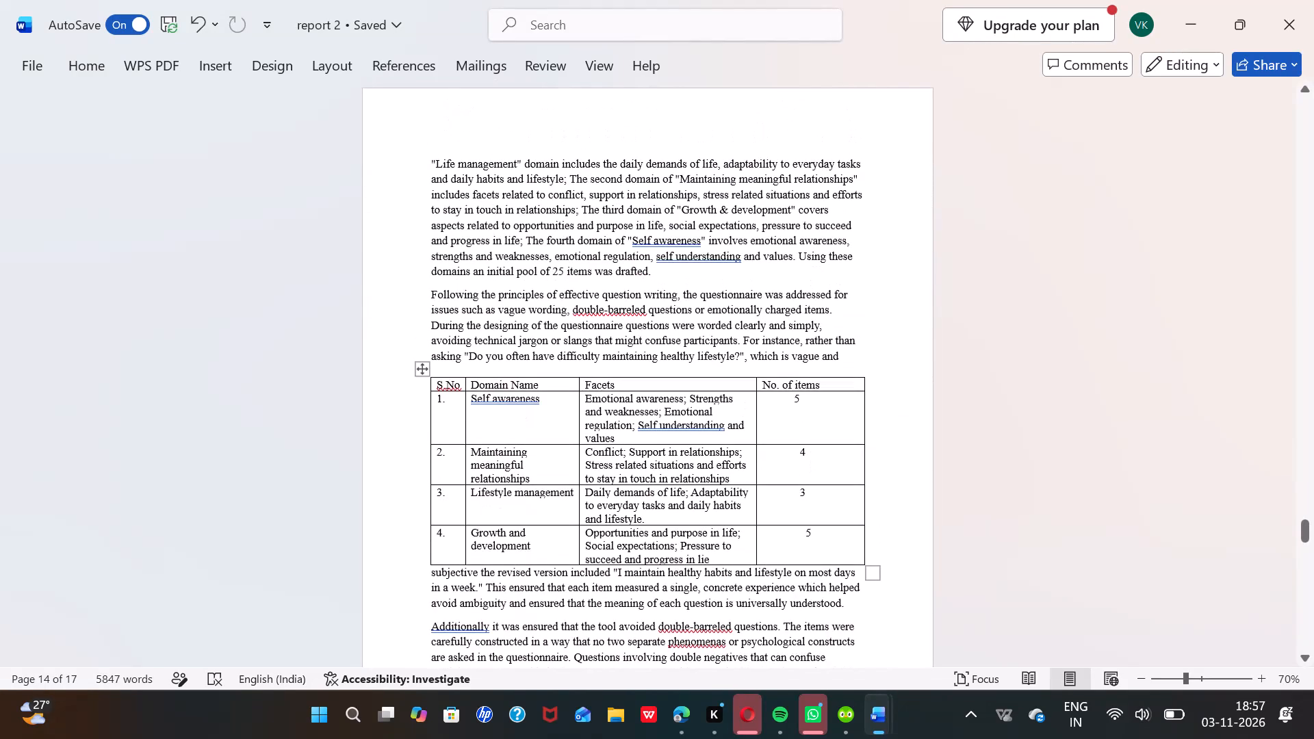
scroll(623, 428, "down", 2)
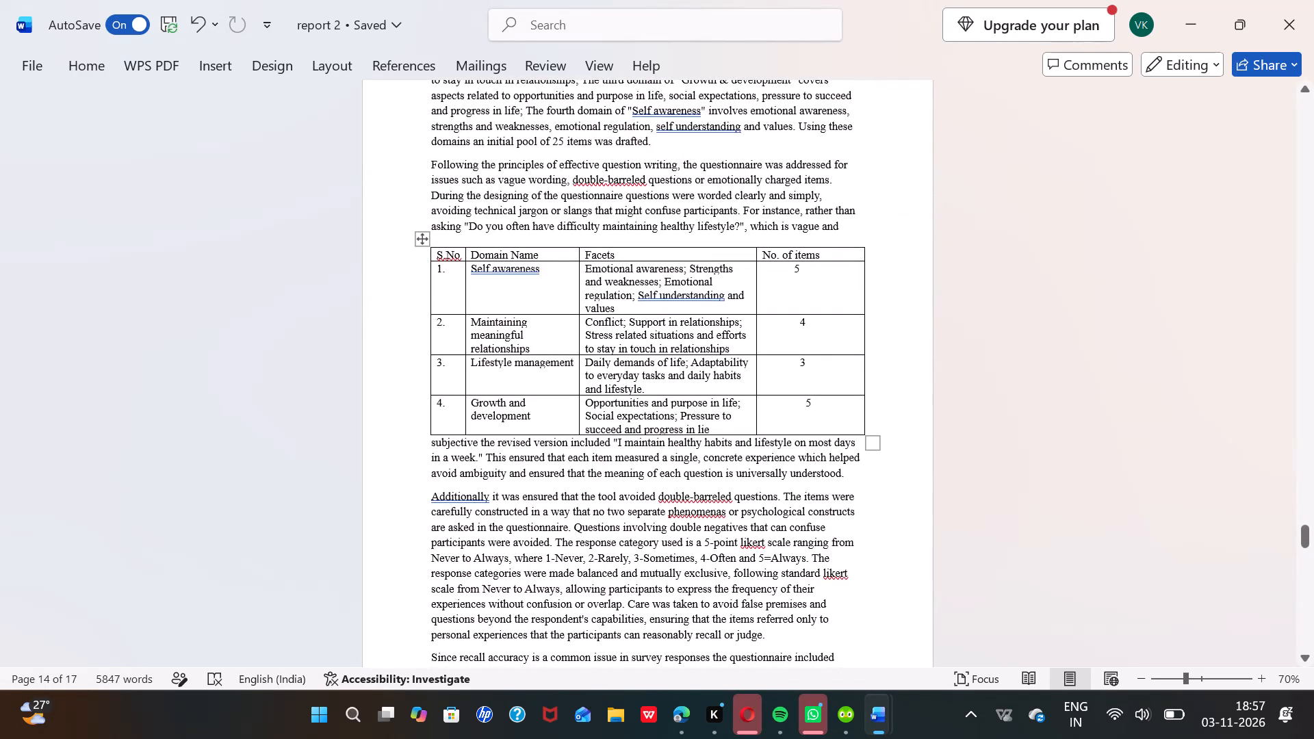
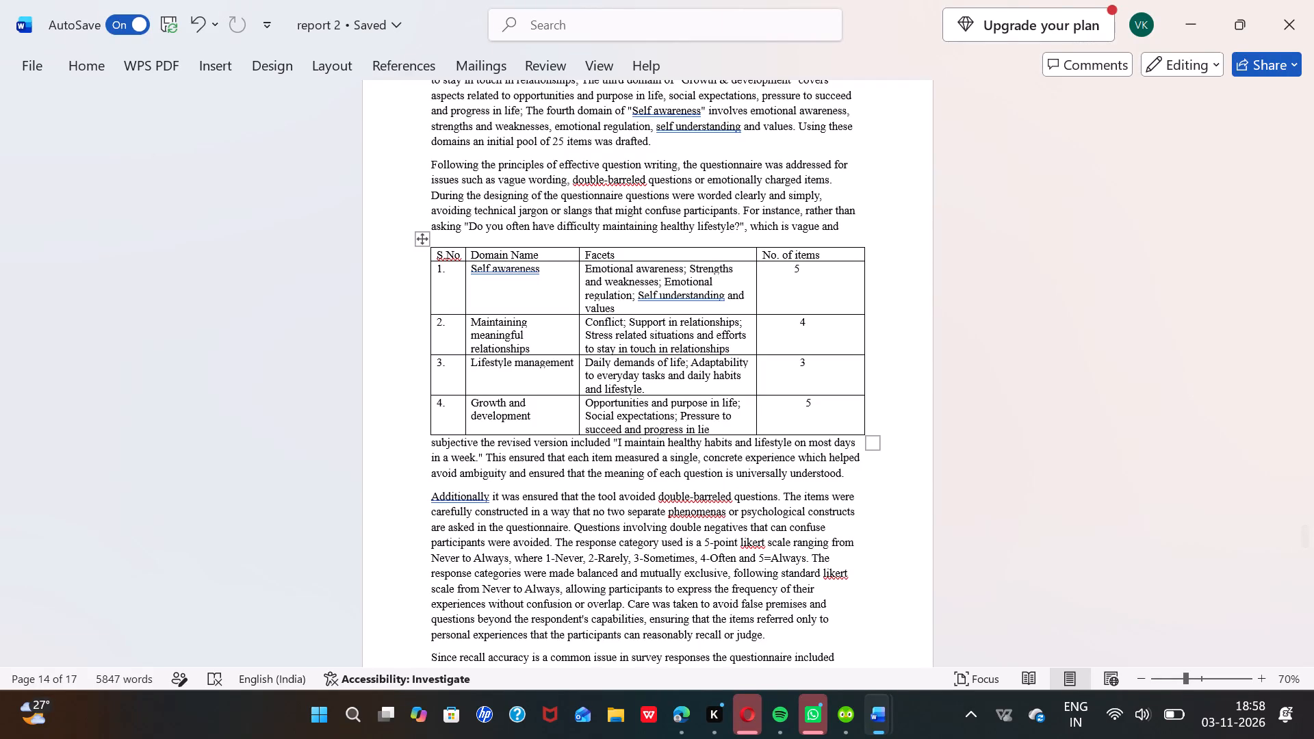
Examine the text and page layout around the survey domains table, up to the Procedure section.
scroll(677, 409, "up", 1)
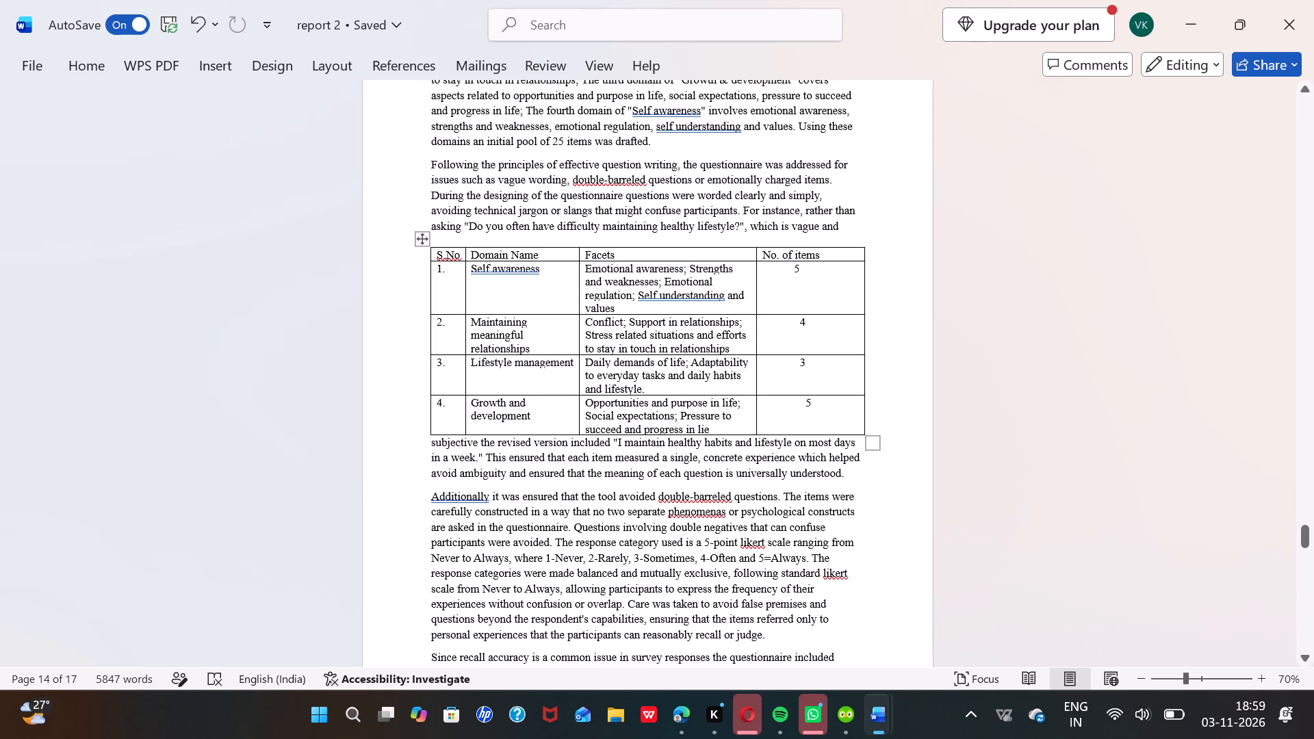
scroll(677, 409, "up", 1)
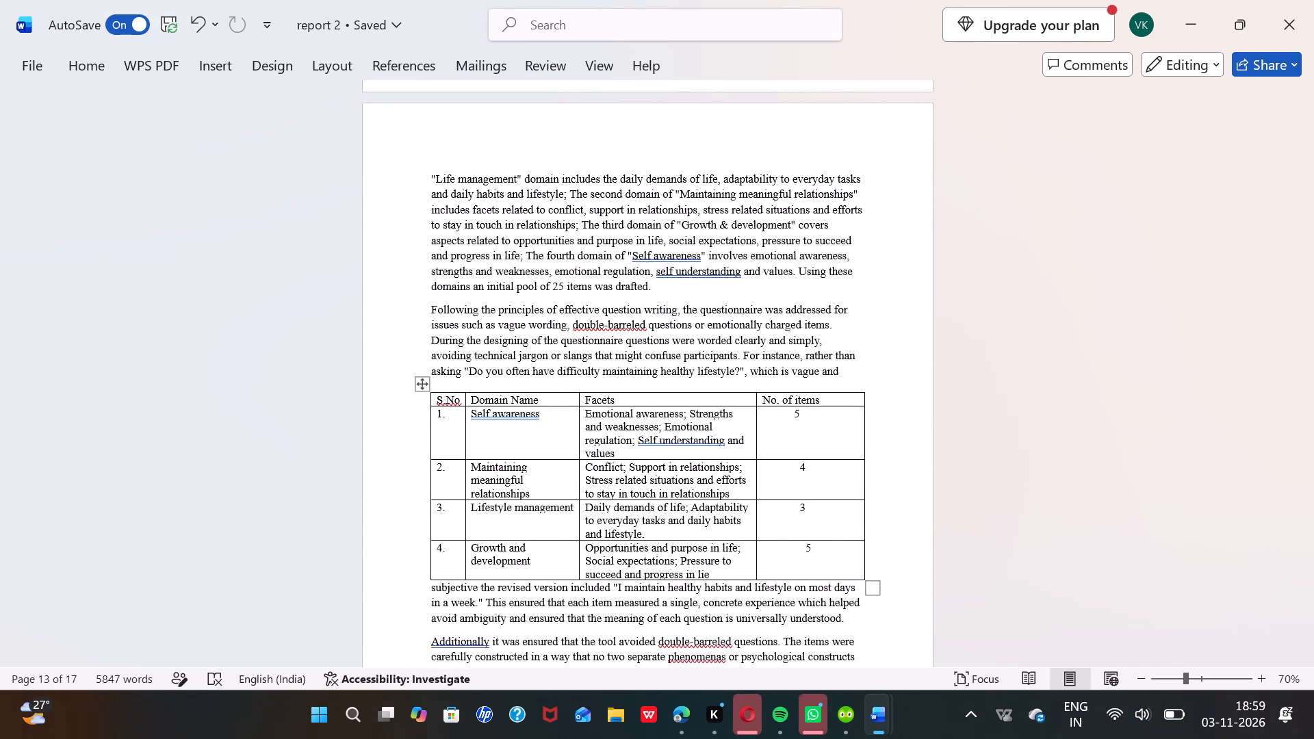
scroll(677, 409, "down", 4)
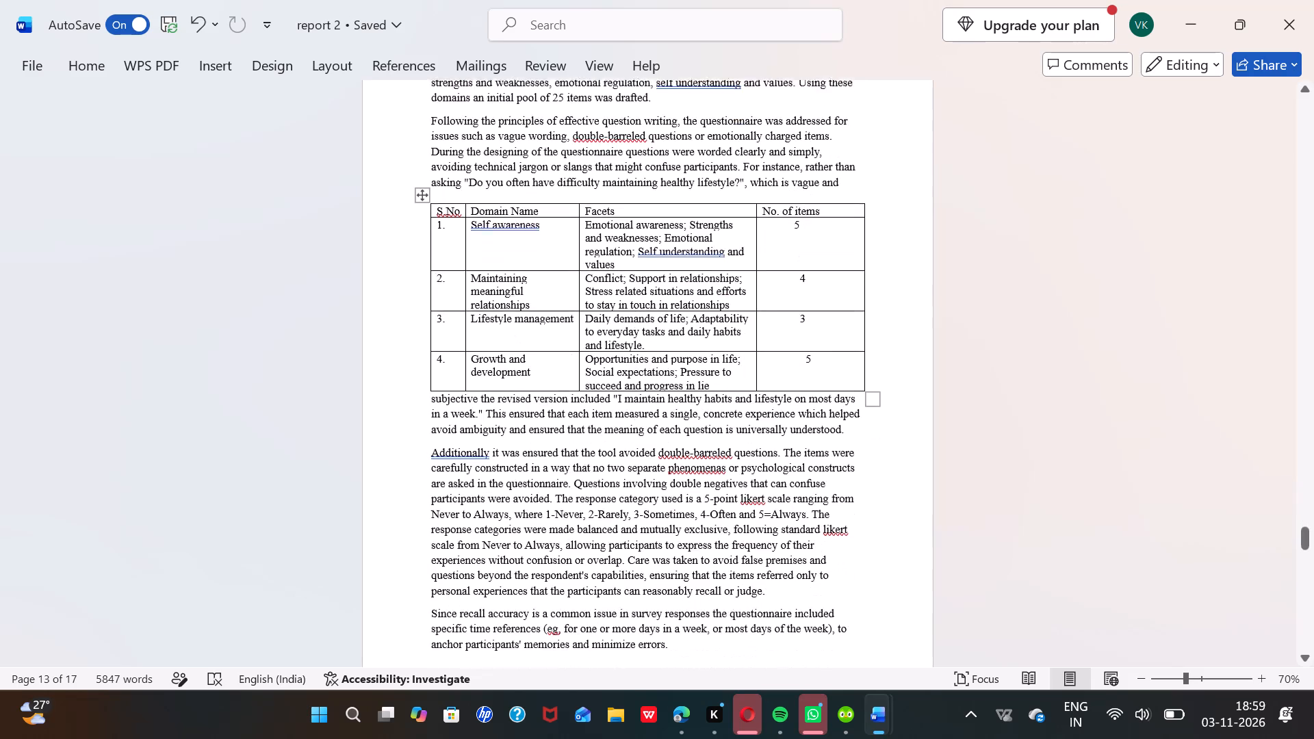
scroll(677, 409, "down", 1)
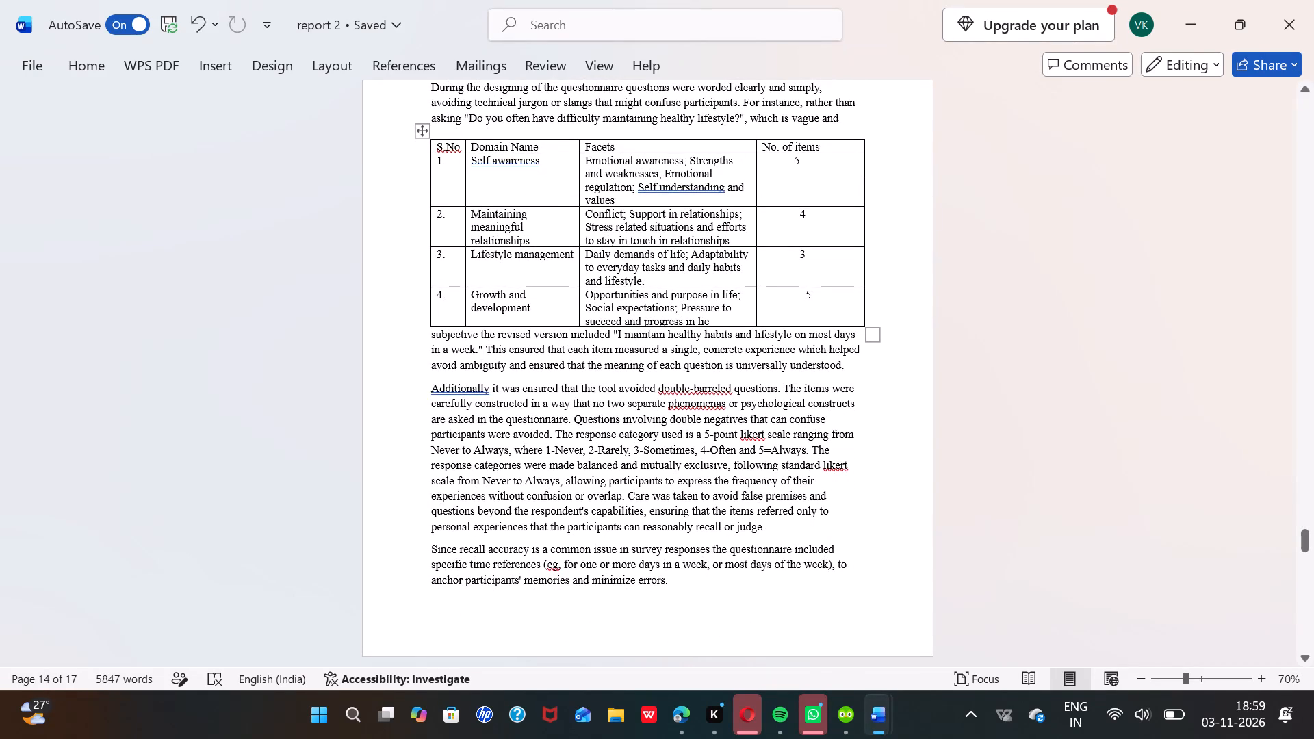
scroll(439, 367, "down", 3)
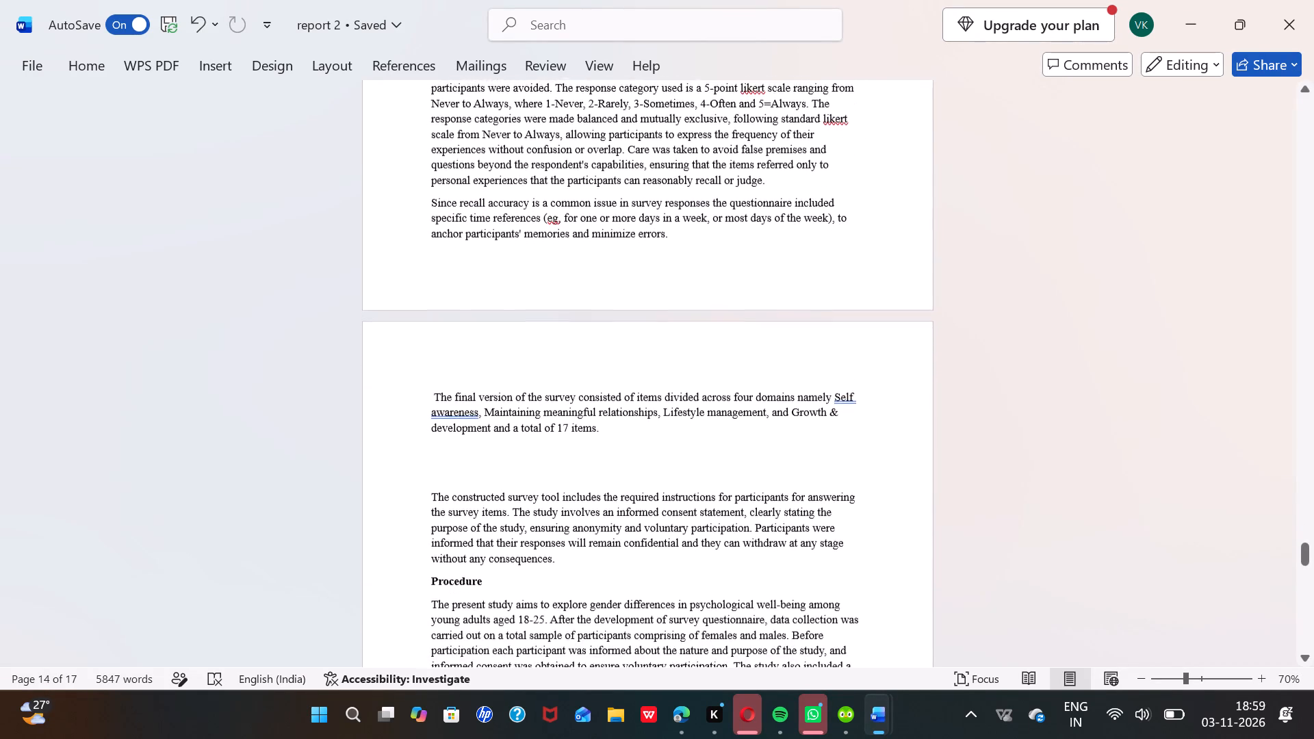
scroll(439, 367, "down", 1)
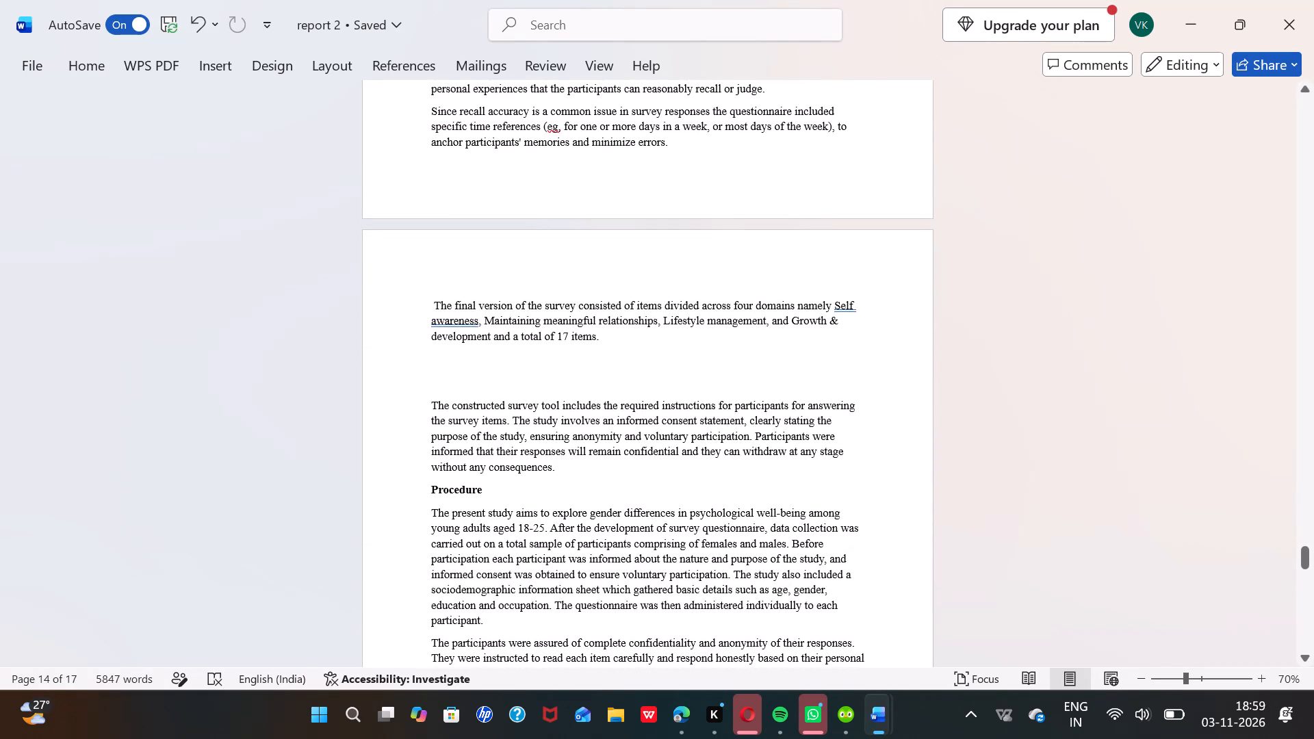
scroll(460, 324, "up", 1)
scroll(437, 256, "up", 1)
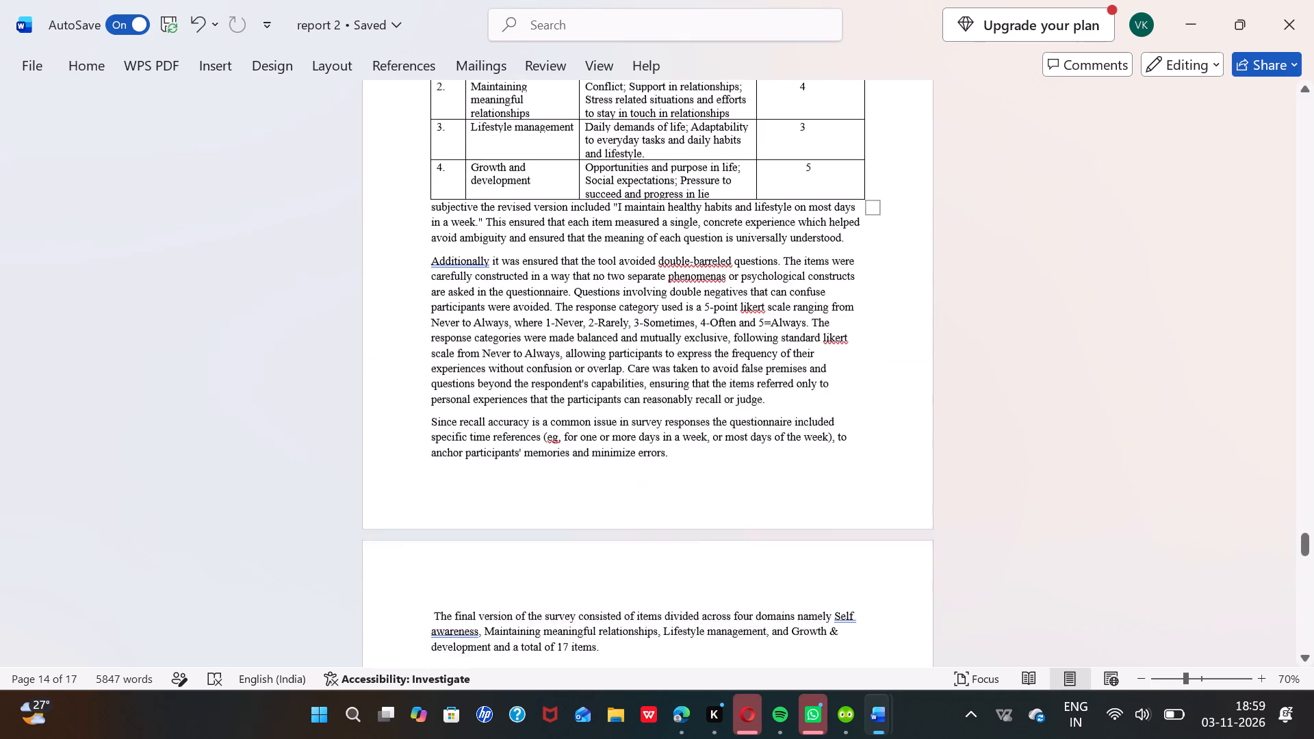
scroll(437, 256, "up", 1)
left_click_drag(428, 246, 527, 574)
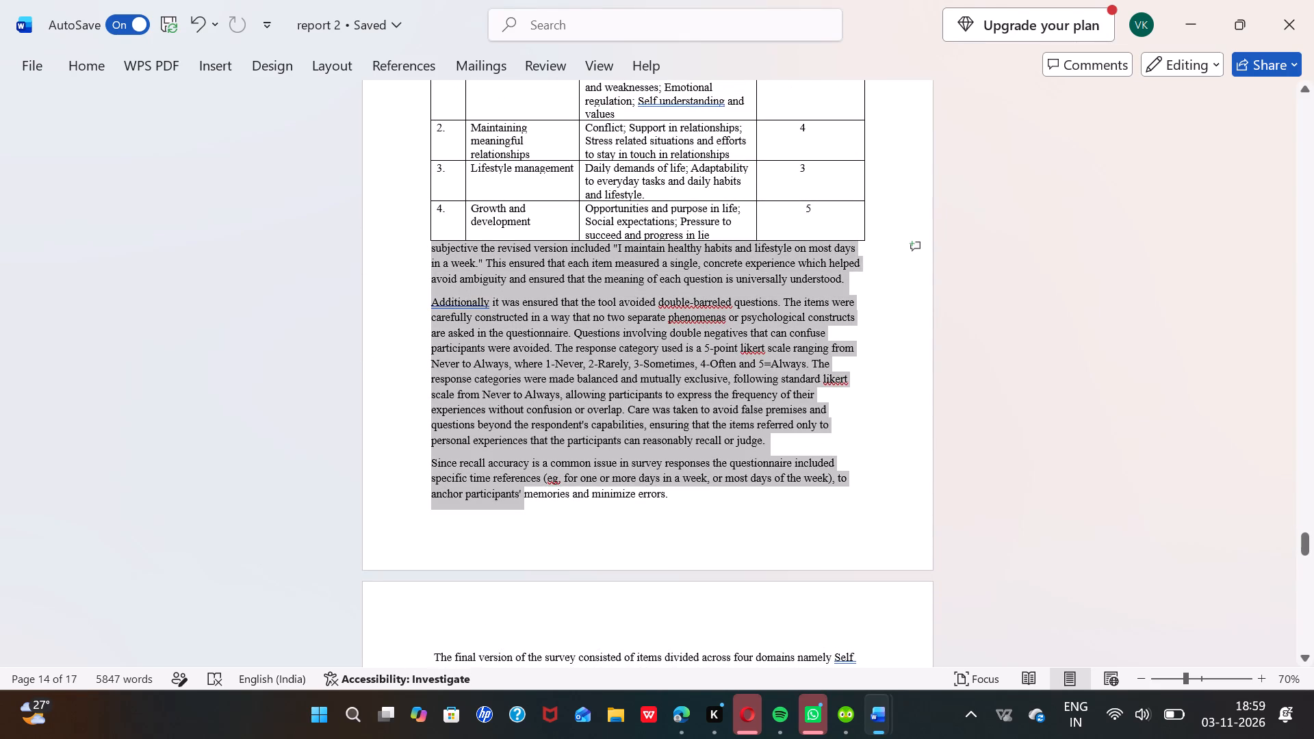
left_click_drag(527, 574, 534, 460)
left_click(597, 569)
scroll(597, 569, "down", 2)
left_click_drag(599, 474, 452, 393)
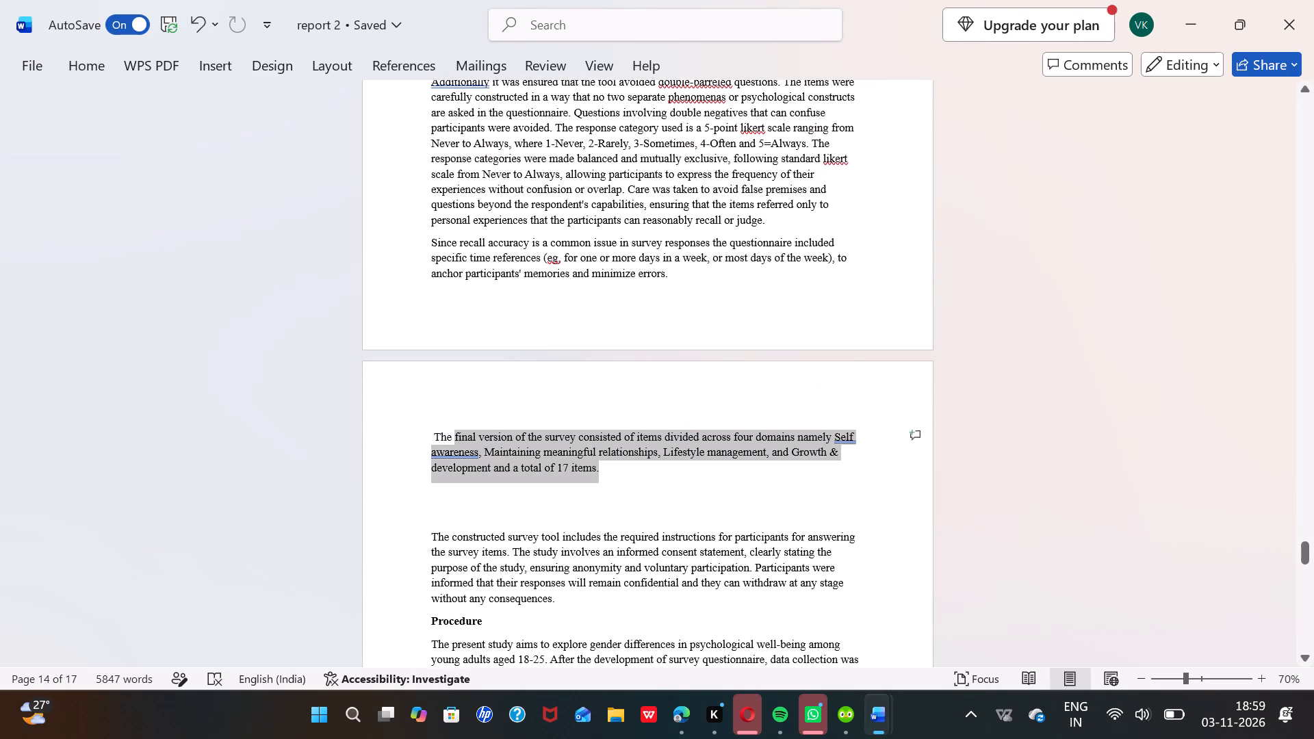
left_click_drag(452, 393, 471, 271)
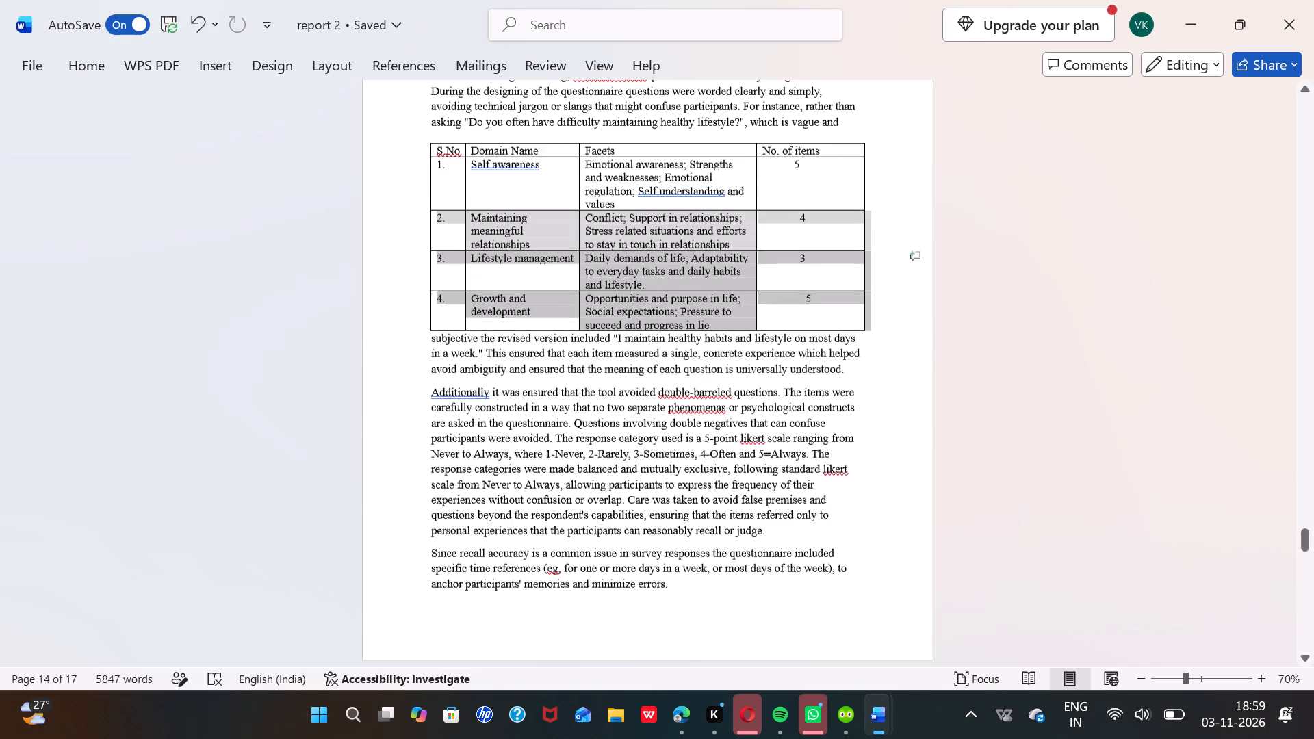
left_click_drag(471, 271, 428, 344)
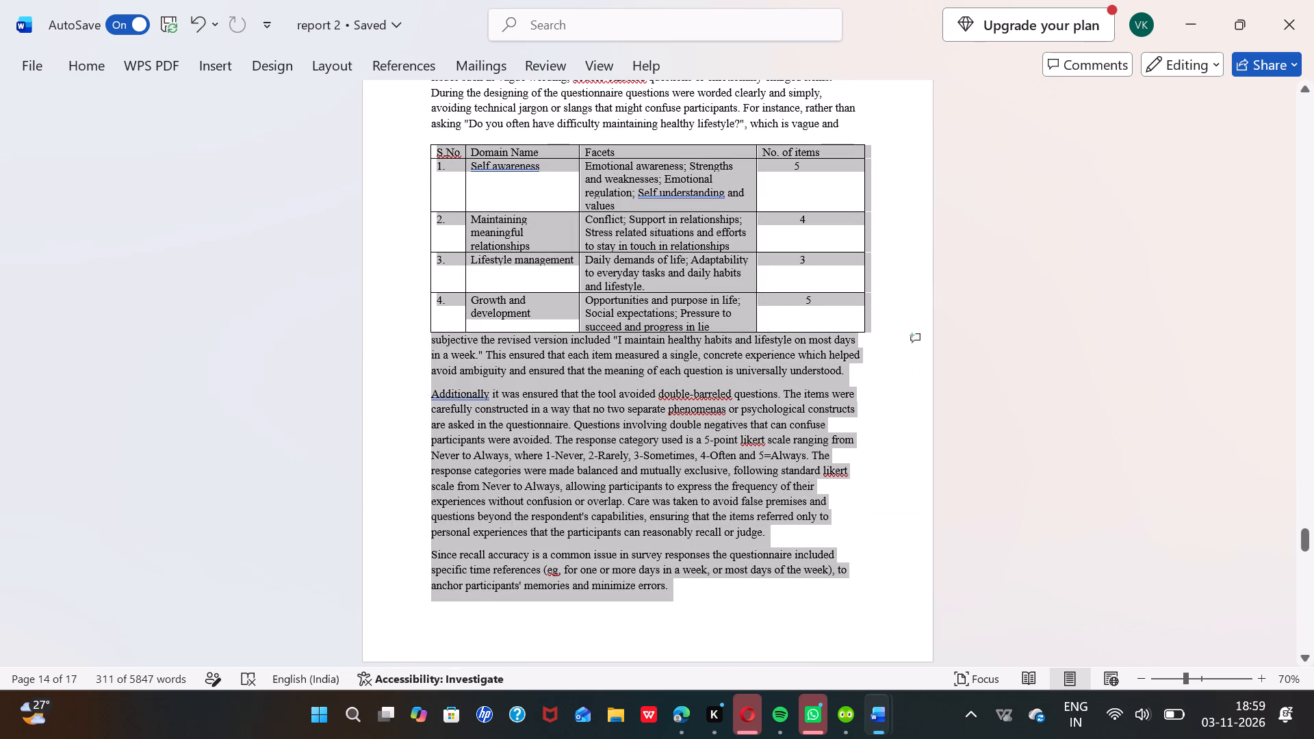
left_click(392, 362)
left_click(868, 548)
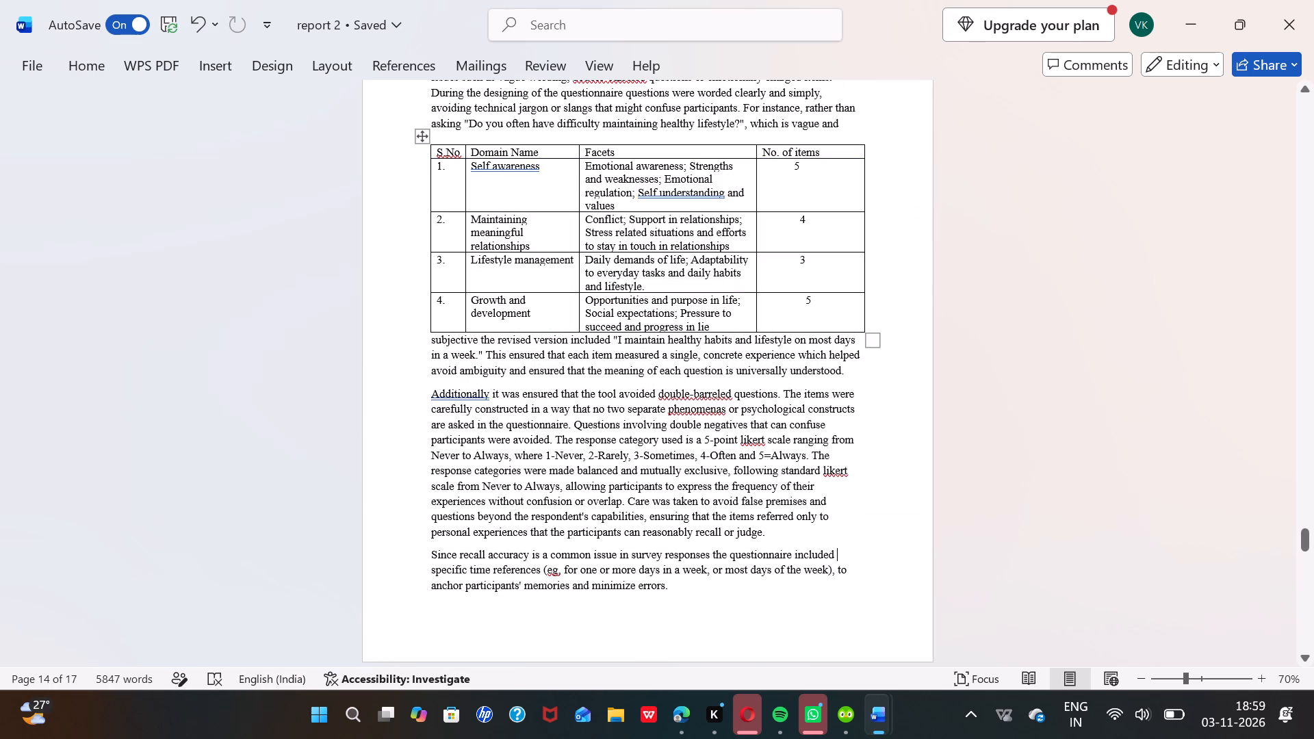
Move the survey domains table below the paragraph on recall accuracy that ends with "minimize errors".
left_click_drag(422, 135, 428, 257)
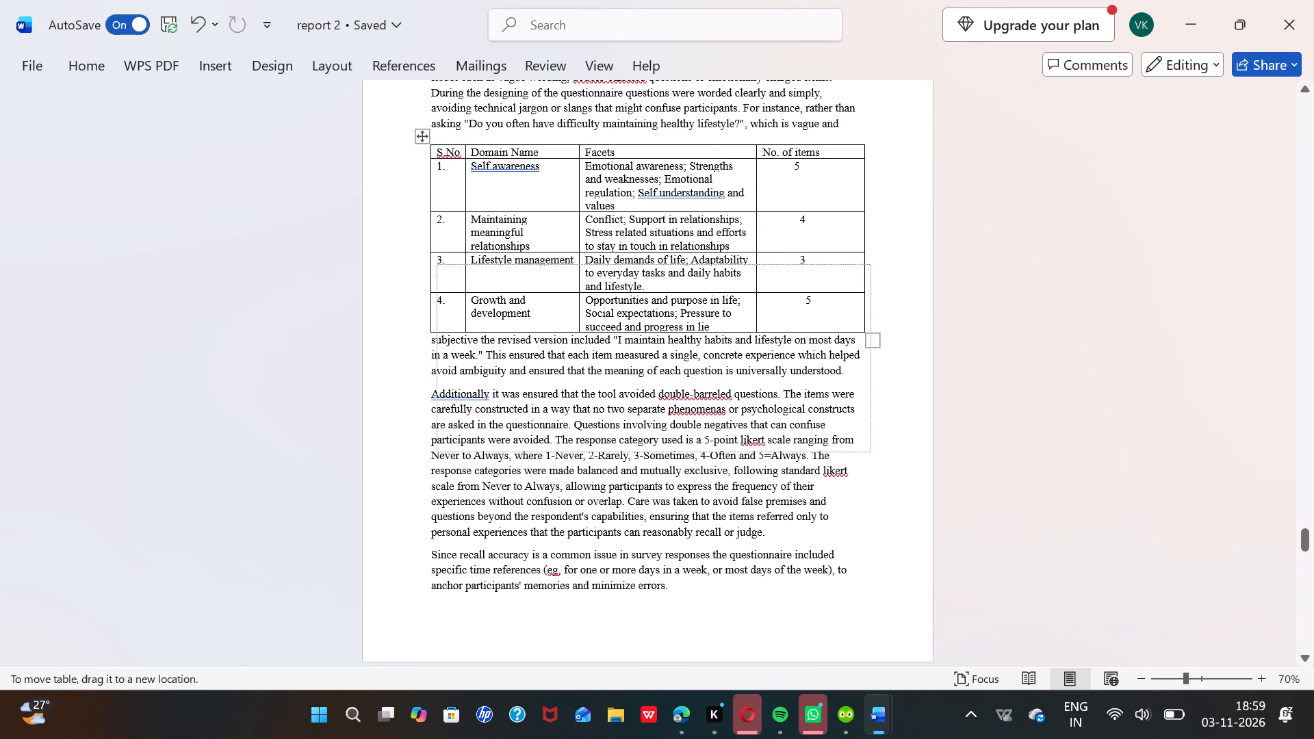
left_click_drag(428, 257, 424, 391)
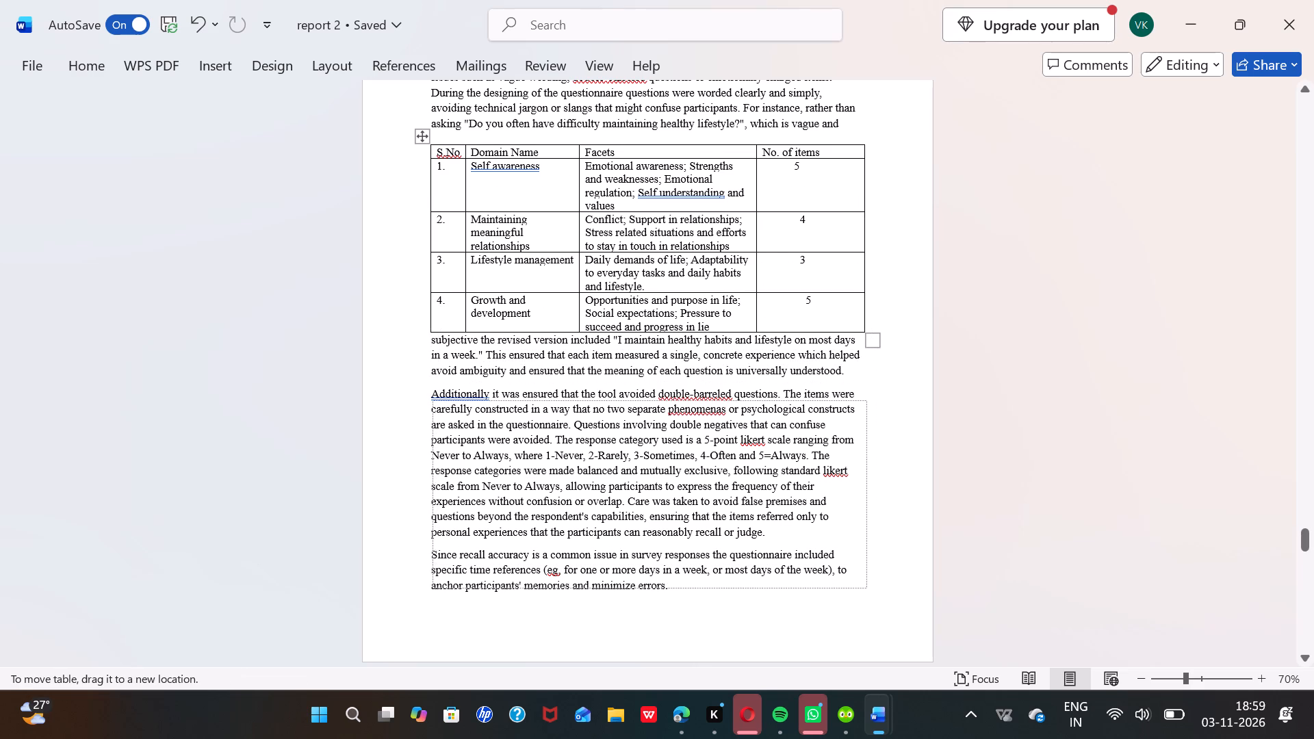
left_click_drag(424, 391, 422, 396)
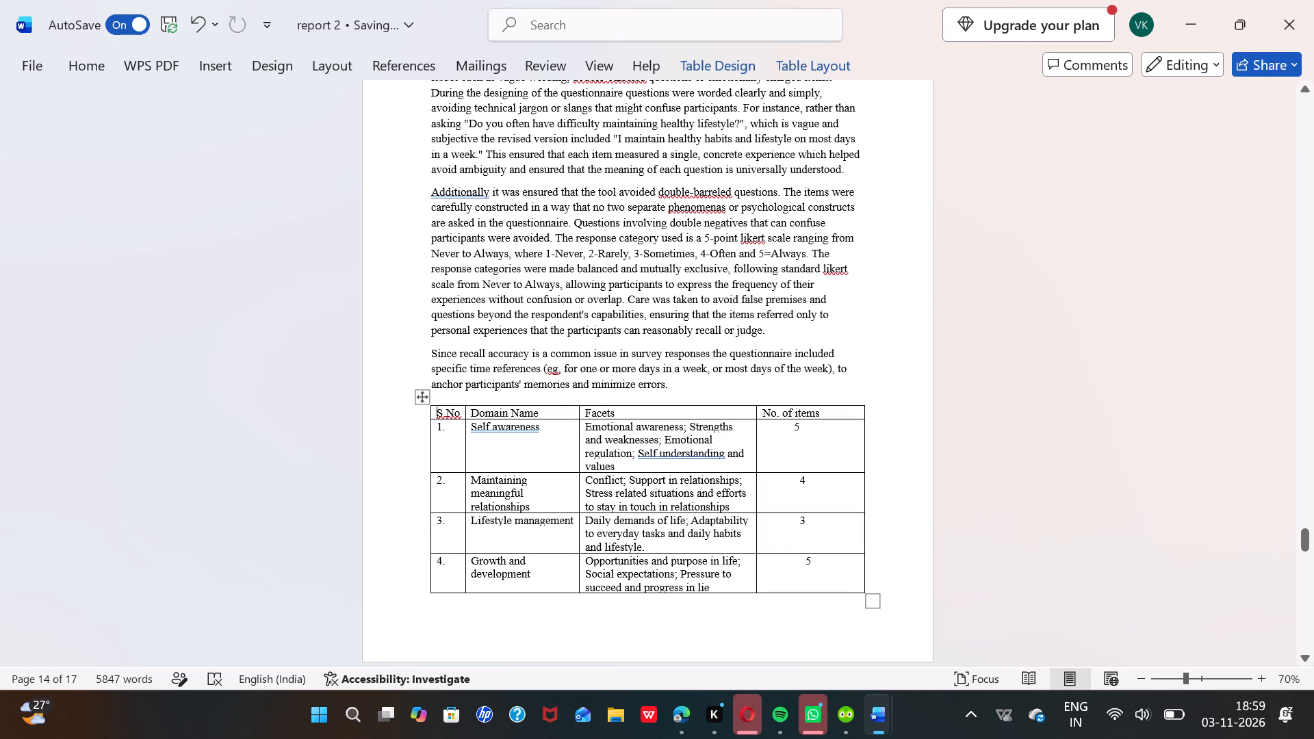
scroll(899, 359, "down", 3)
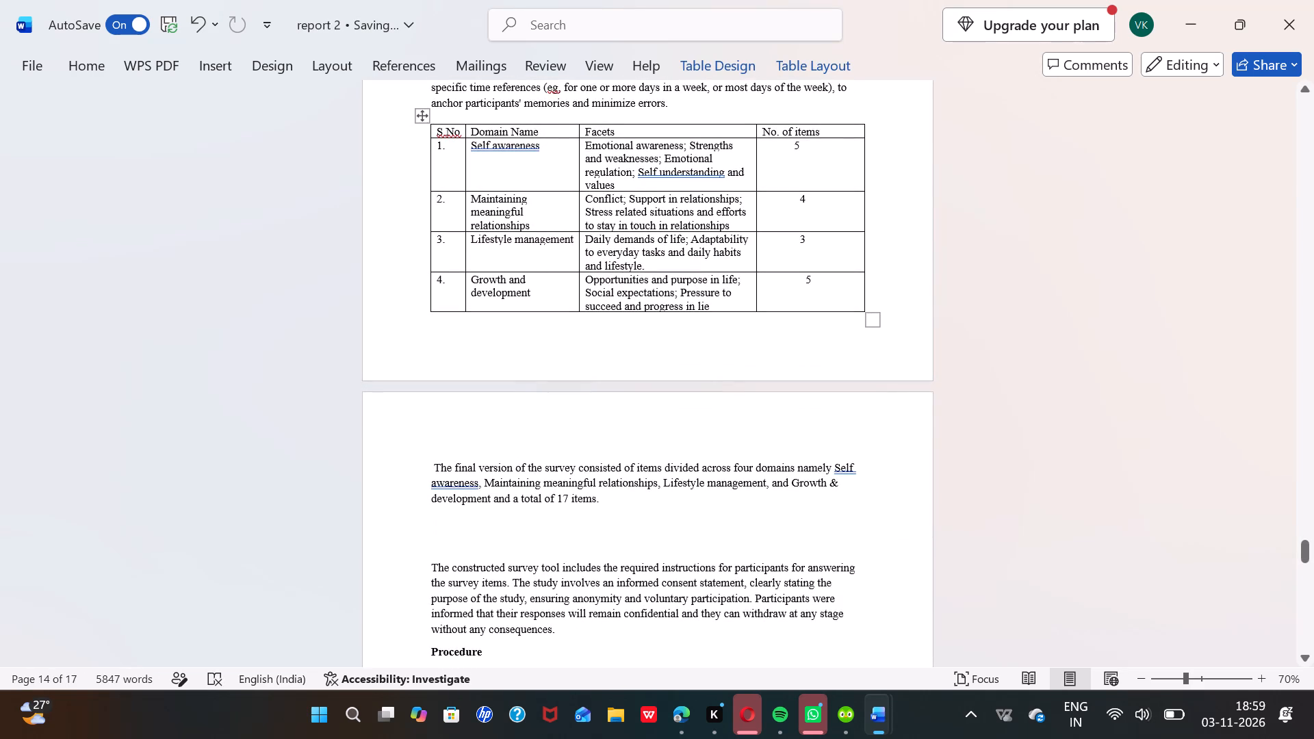
scroll(784, 356, "up", 3)
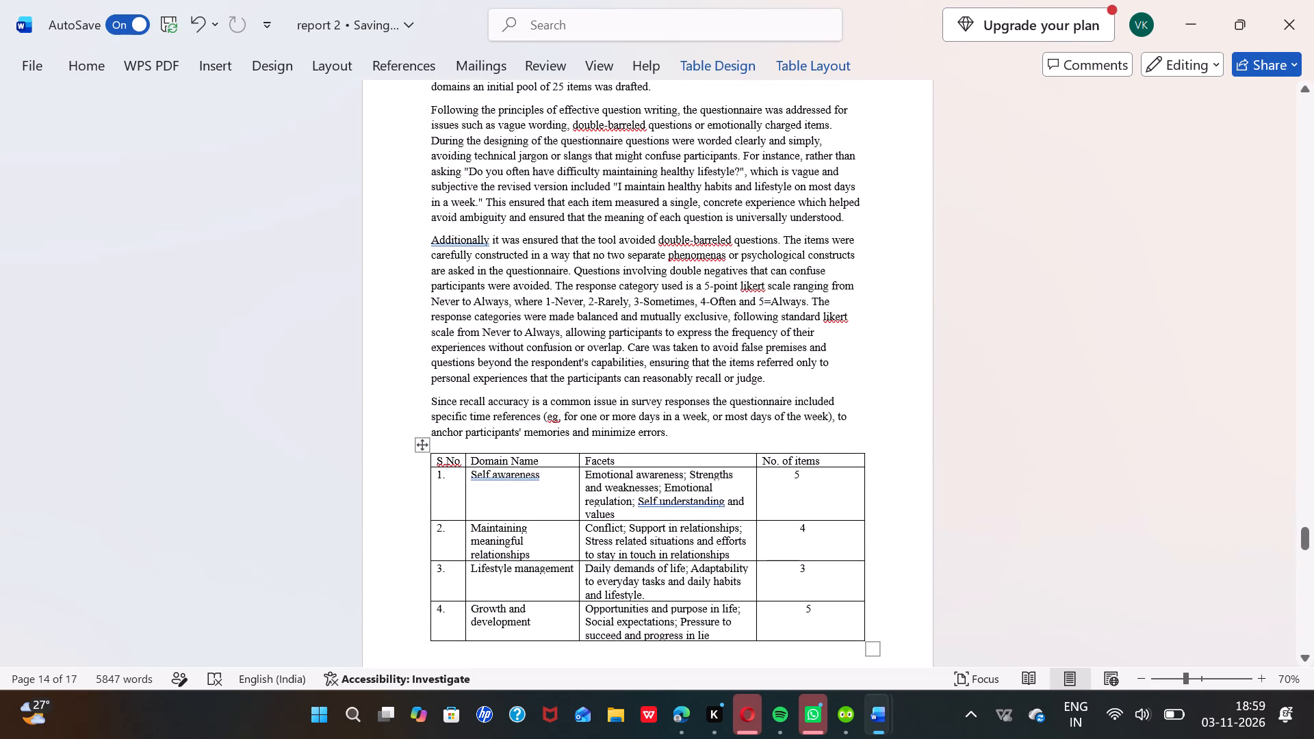
Insert a space after the hyphen in "double-barreled" in the "Additionally" and "Following the principles" paragraphs.
left_click(694, 240)
key("space")
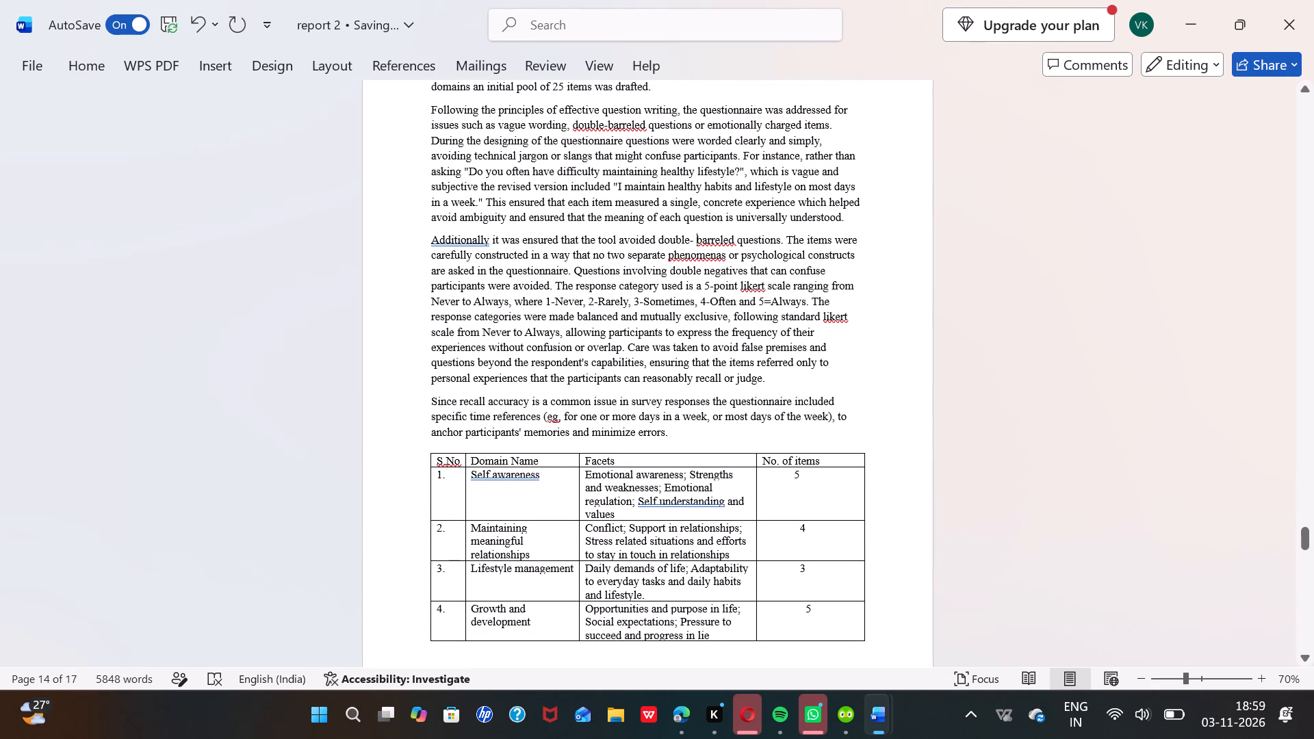
left_click(717, 257)
scroll(778, 317, "up", 1)
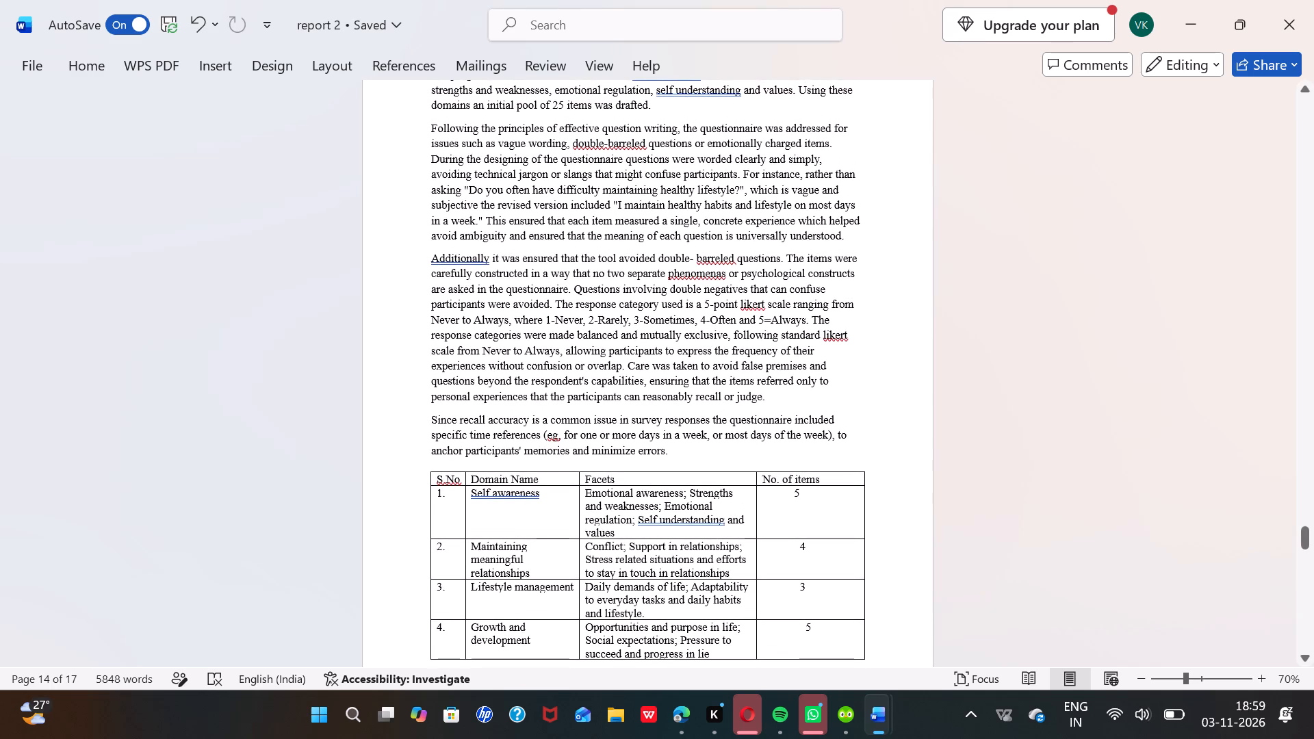
left_click(607, 148)
key("space")
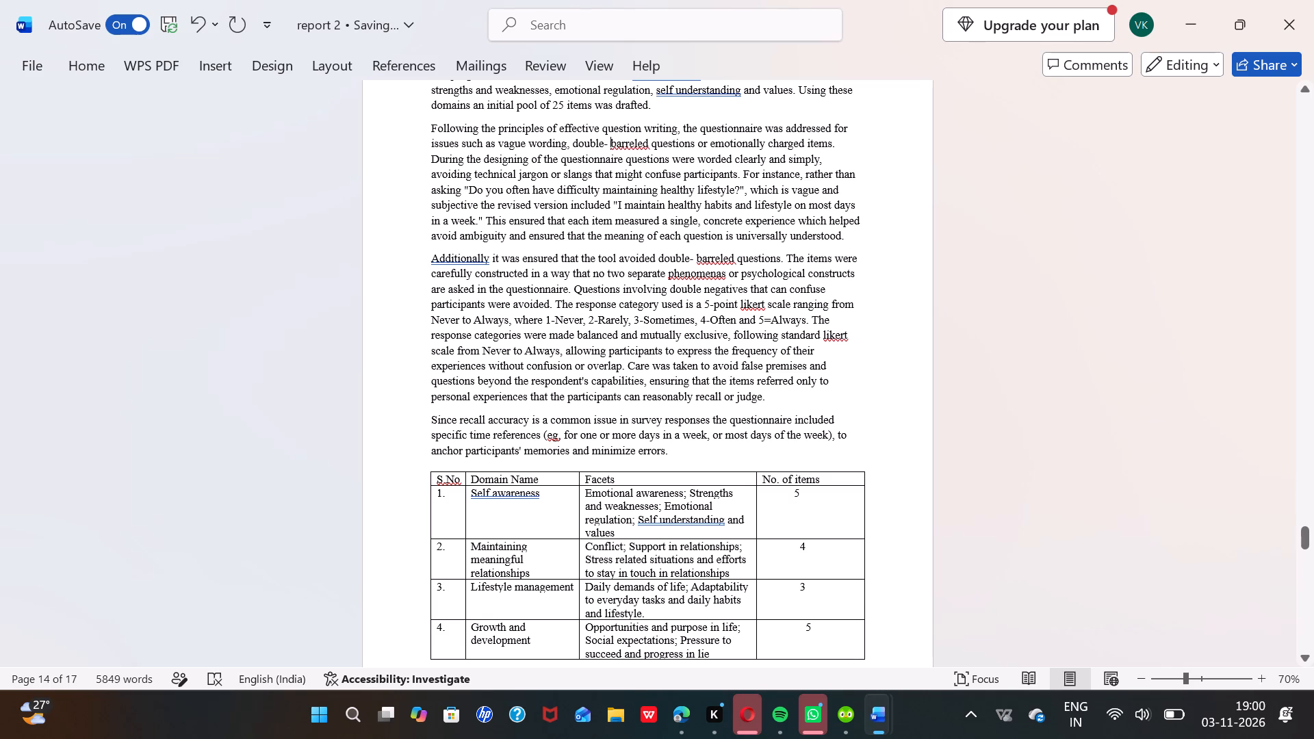
Try adjusting the survey domains table's placement below the recall accuracy paragraph, and insert an empty row beneath its header row.
scroll(676, 184, "down", 1)
scroll(462, 324, "up", 2)
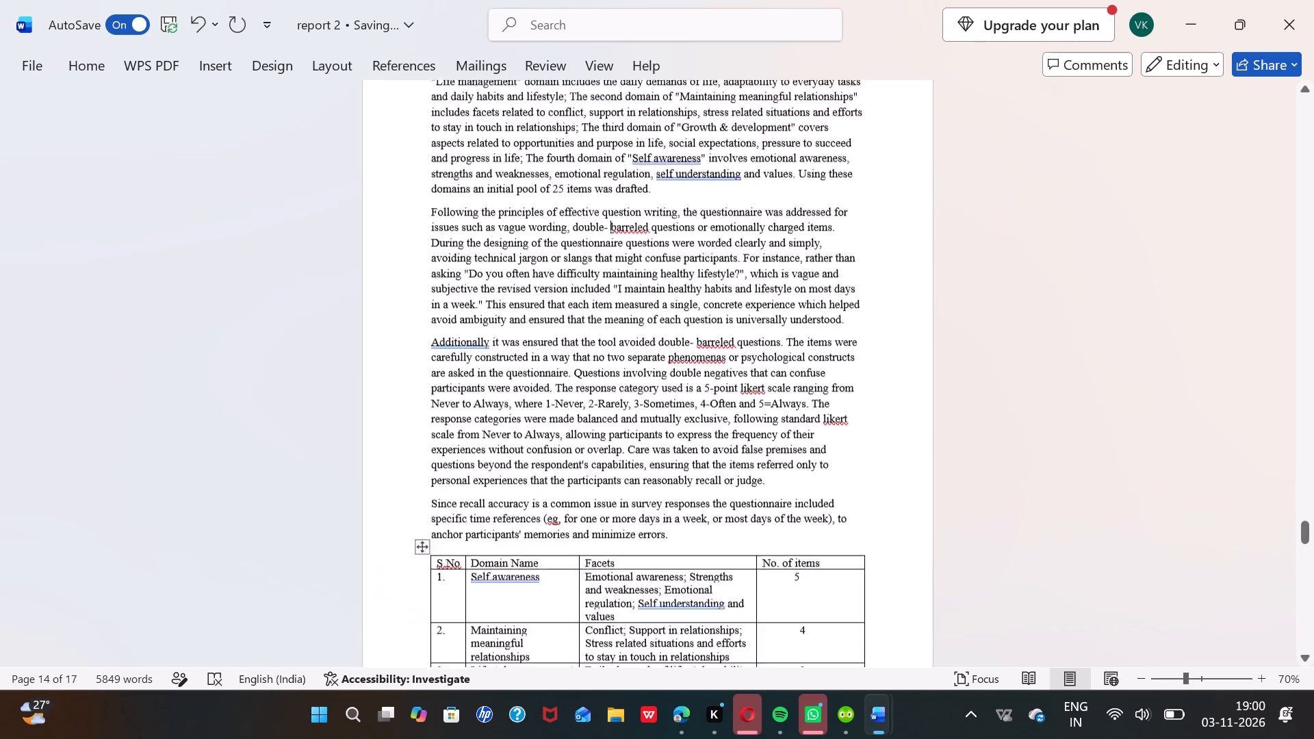
scroll(462, 324, "up", 2)
scroll(463, 319, "down", 4)
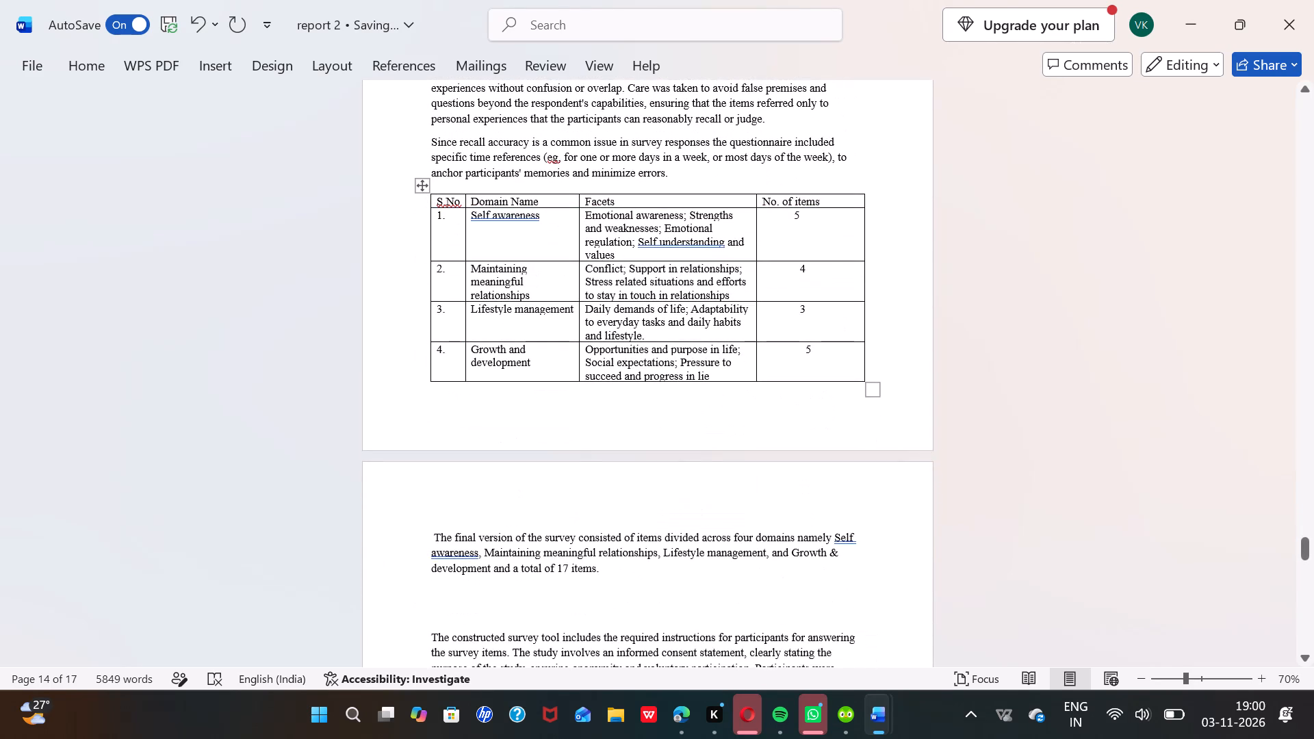
left_click_drag(422, 181, 424, 201)
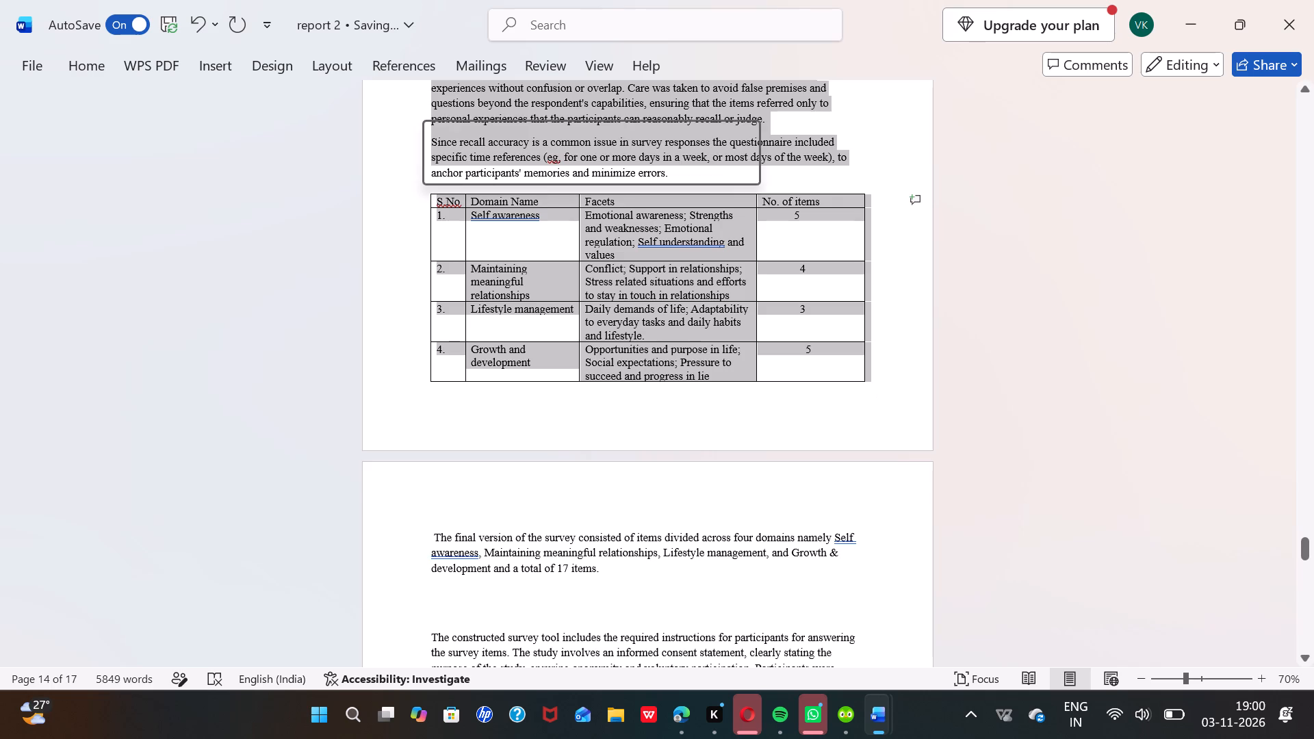
left_click(412, 210)
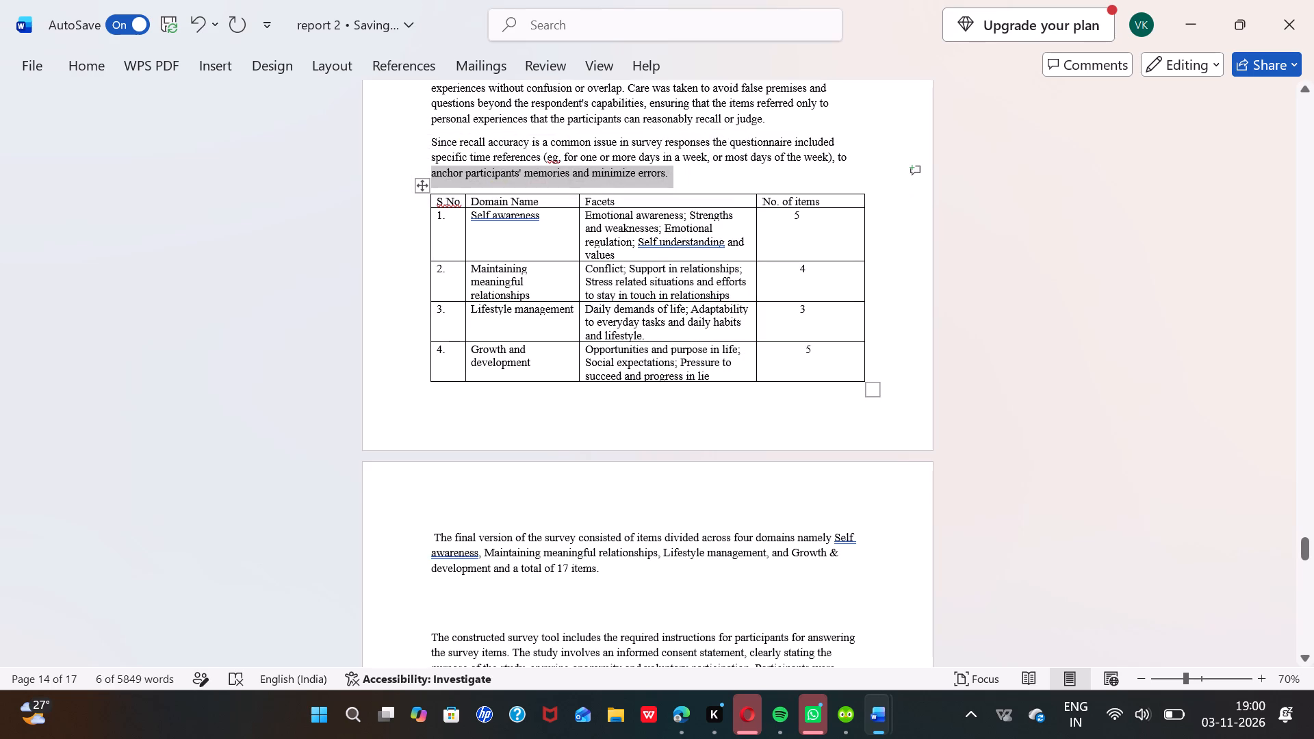
left_click(419, 205)
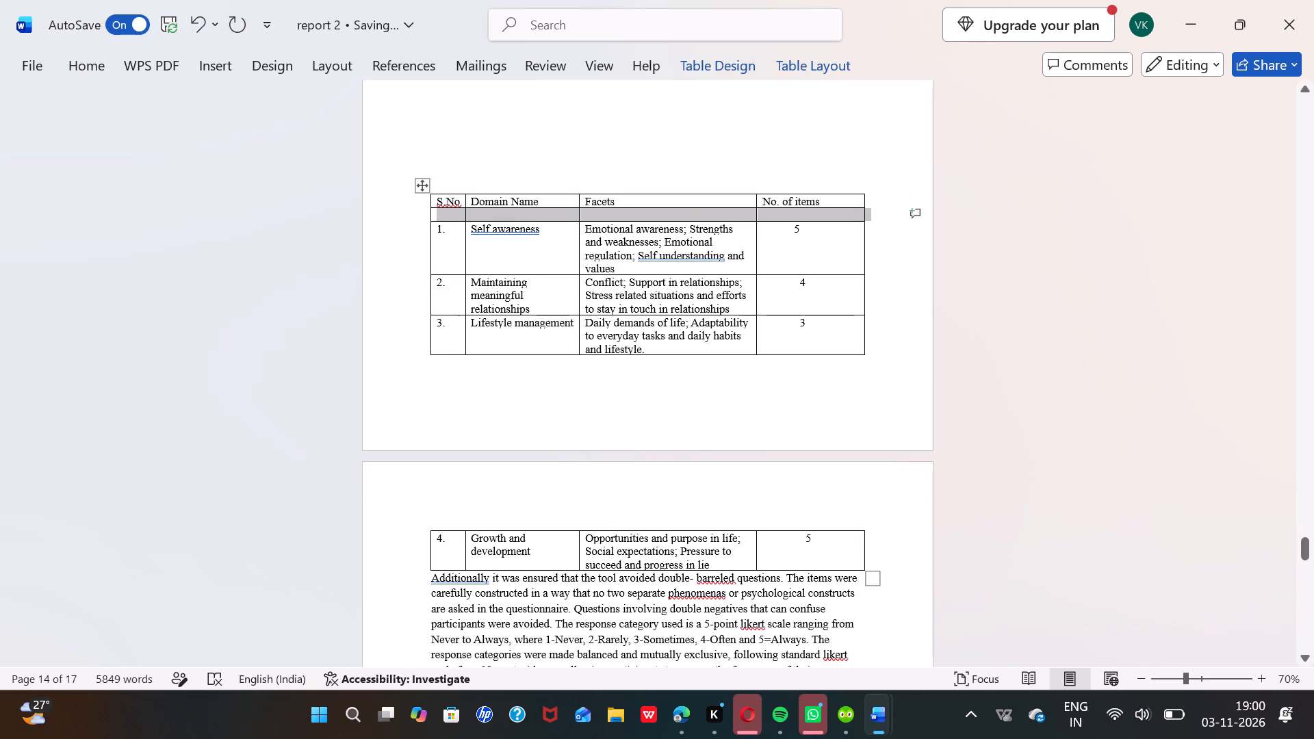
left_click(400, 192)
left_click(439, 248)
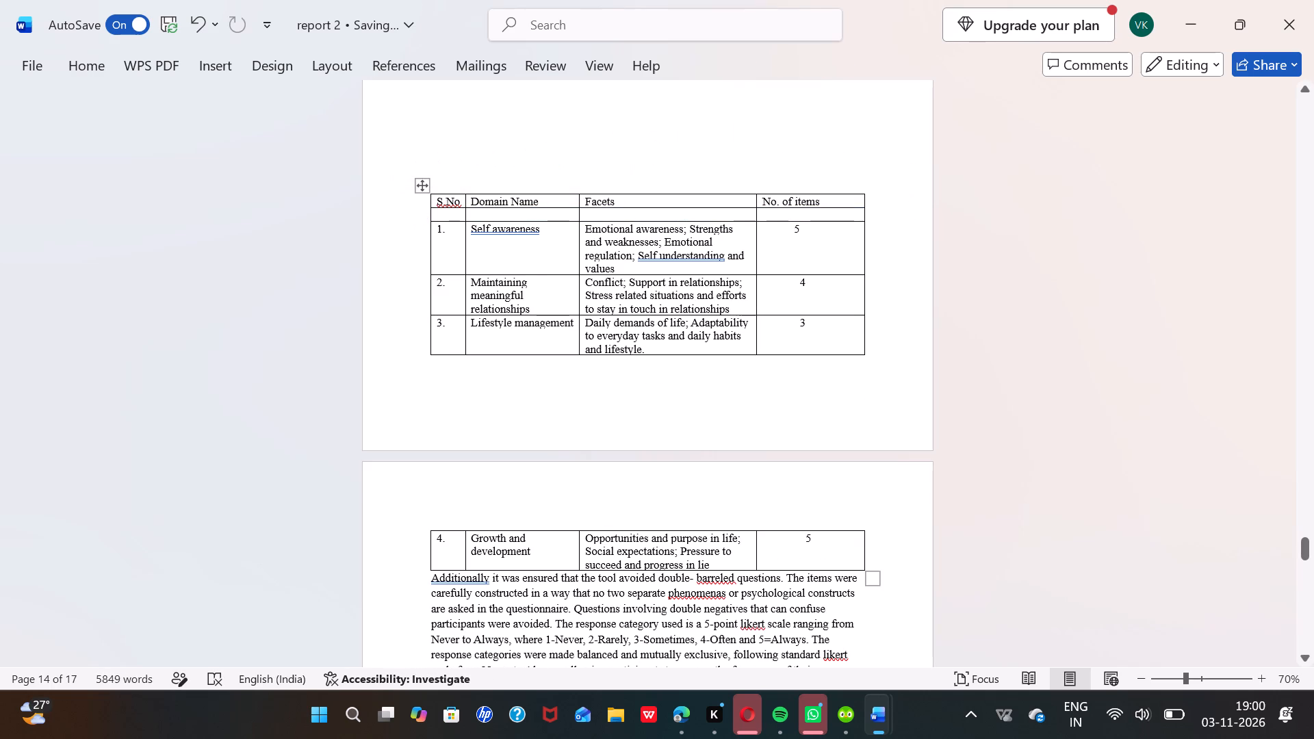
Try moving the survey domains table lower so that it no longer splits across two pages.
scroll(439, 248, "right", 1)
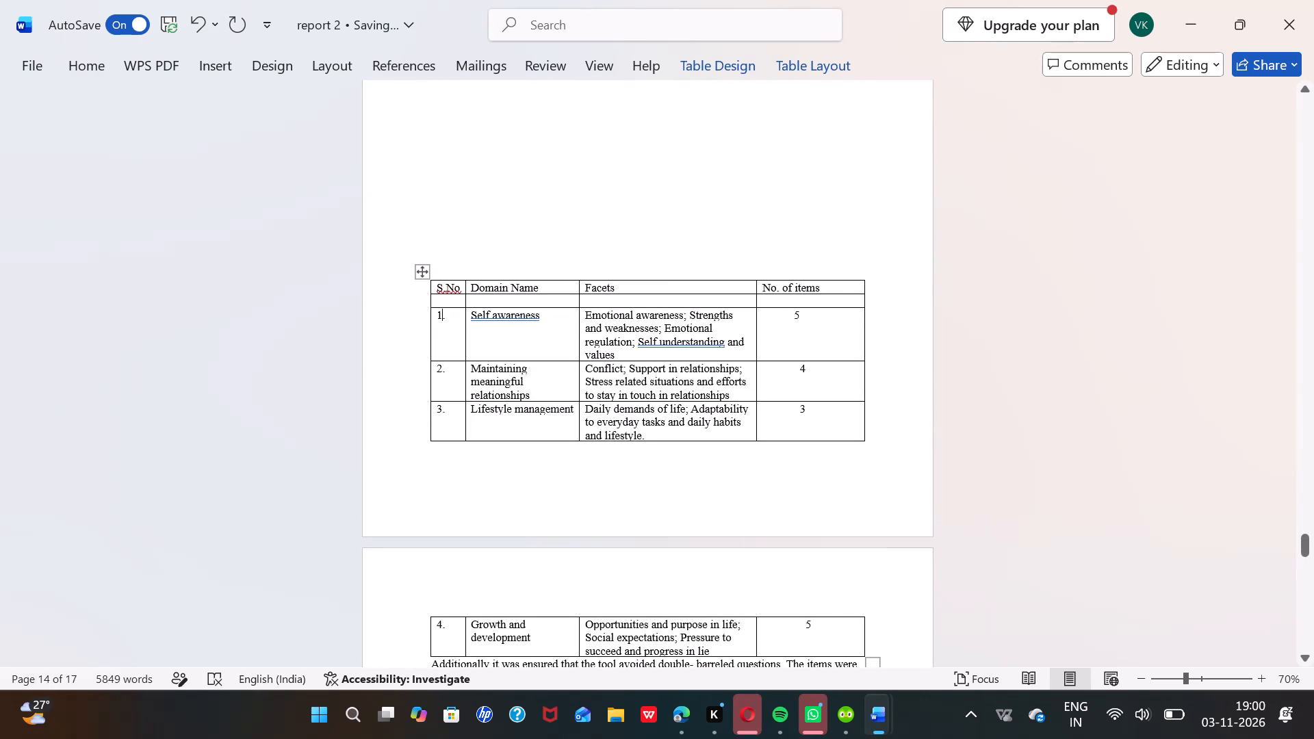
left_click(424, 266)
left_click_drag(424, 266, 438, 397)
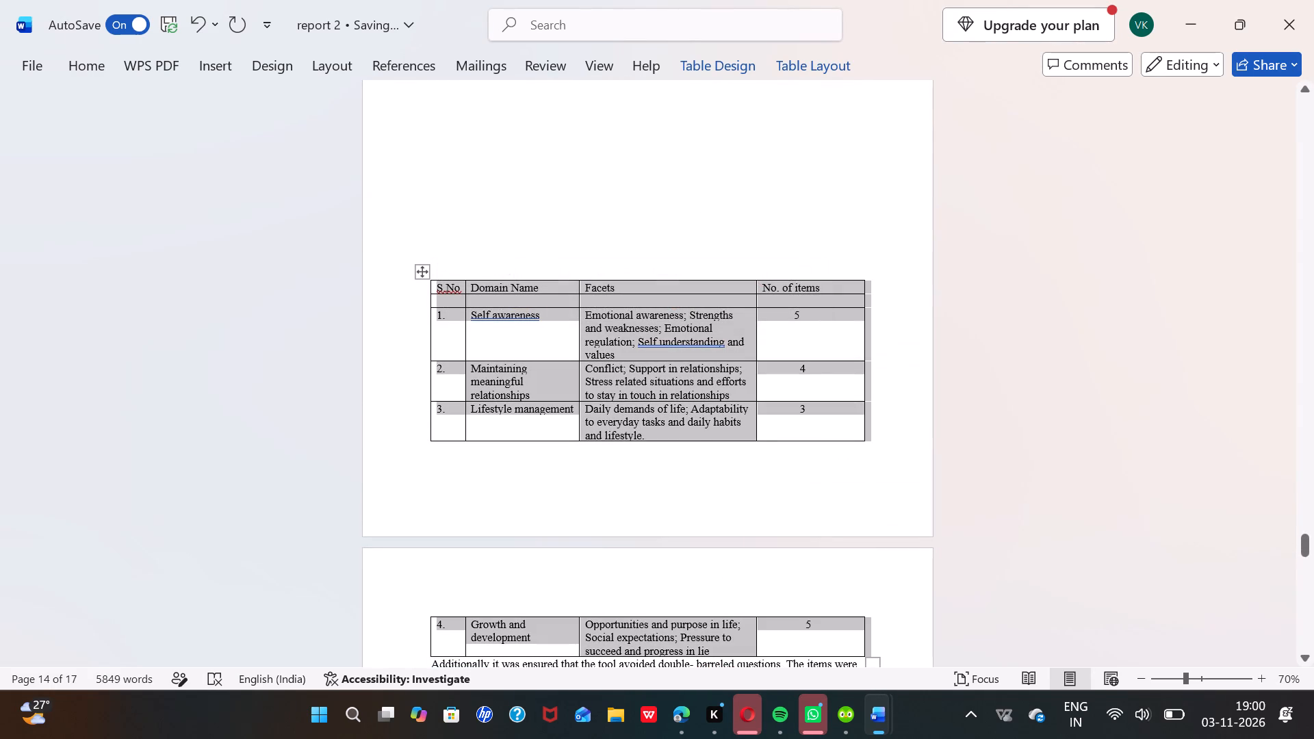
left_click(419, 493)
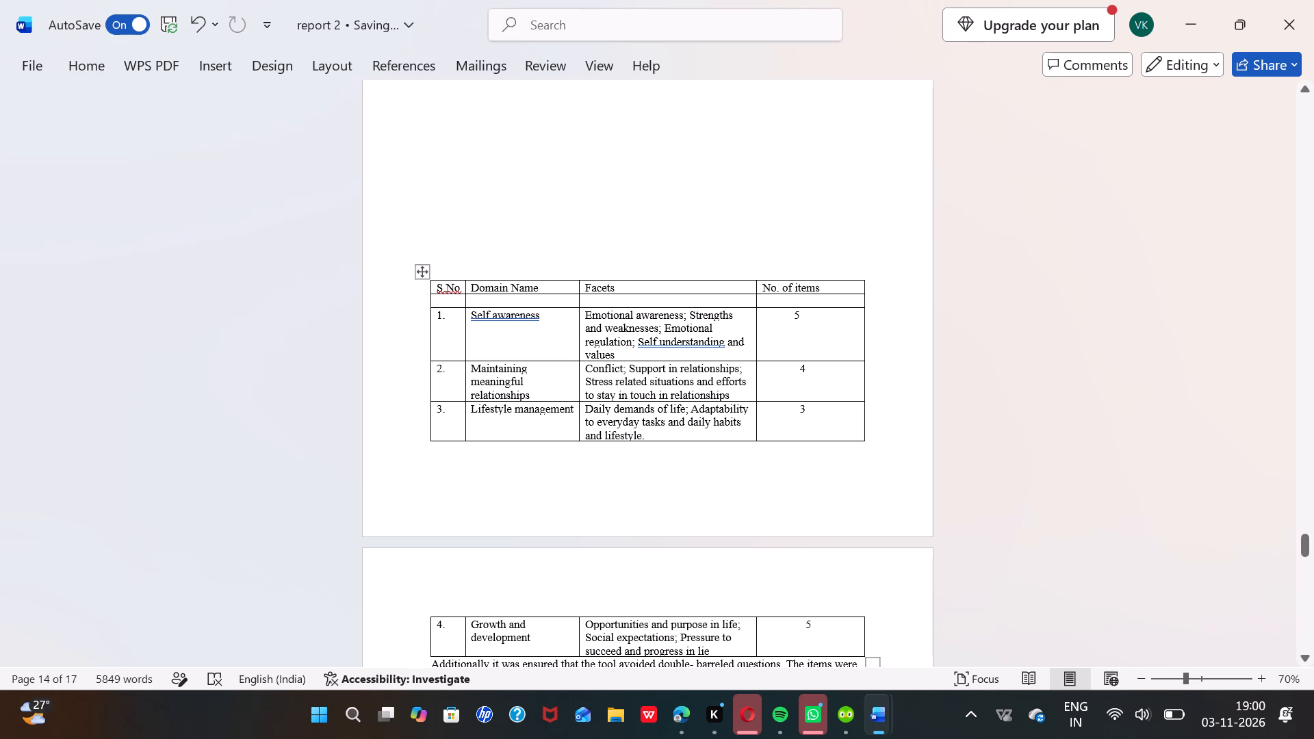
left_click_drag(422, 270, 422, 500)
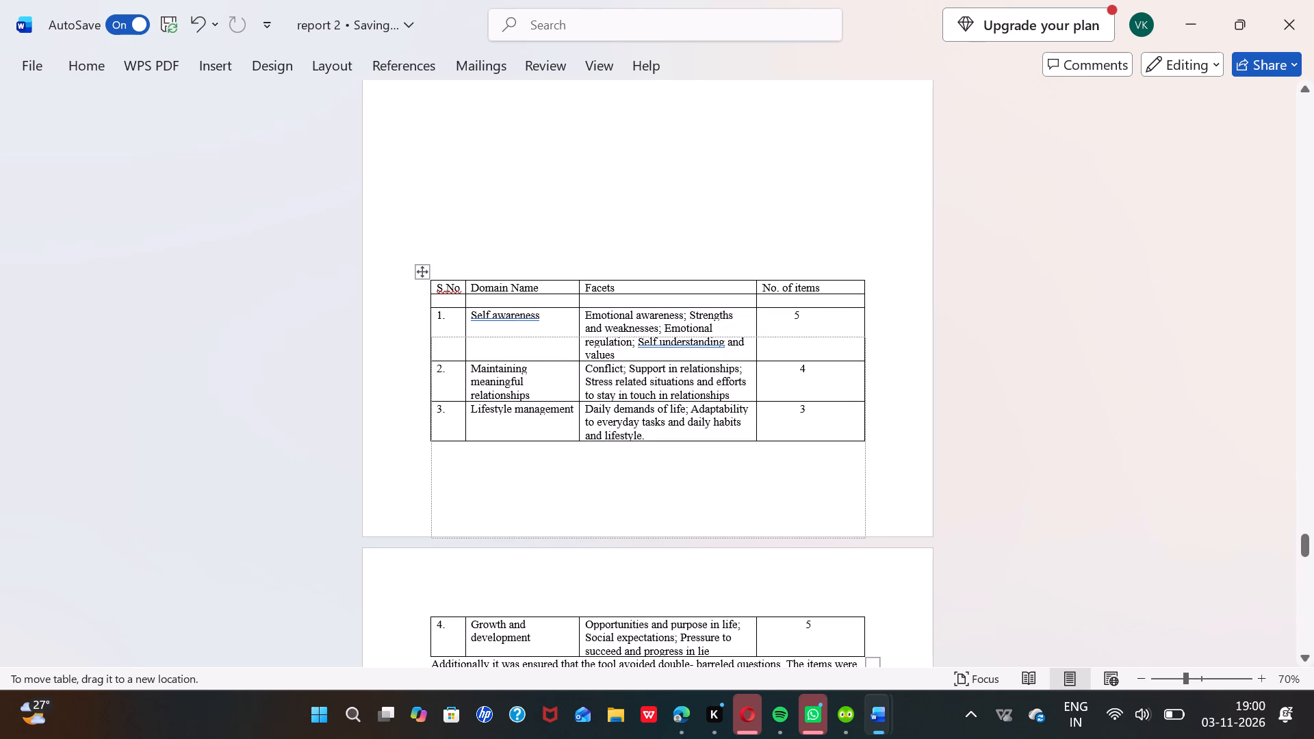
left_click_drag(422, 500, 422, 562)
Move the survey domains table to the top of the following page, directly above the "The final version of the survey" paragraph.
scroll(422, 562, "down", 1)
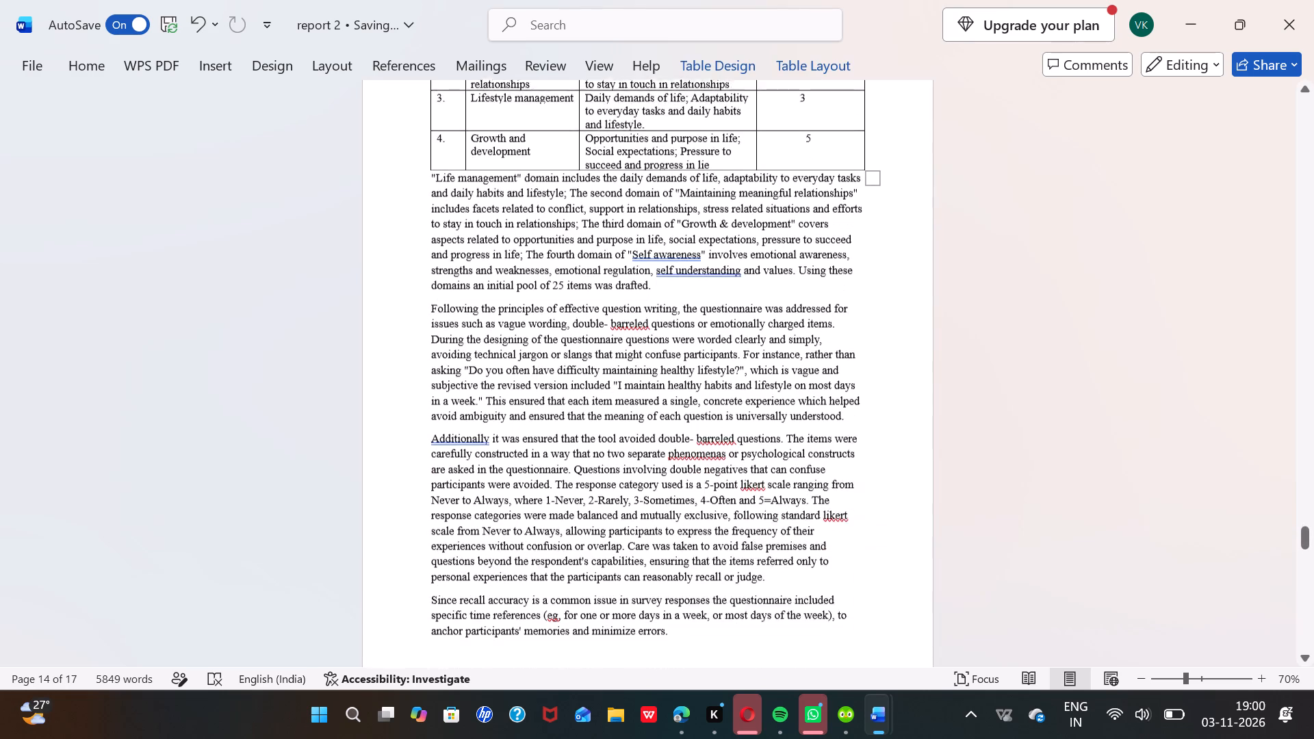
scroll(422, 562, "down", 3)
scroll(422, 562, "up", 2)
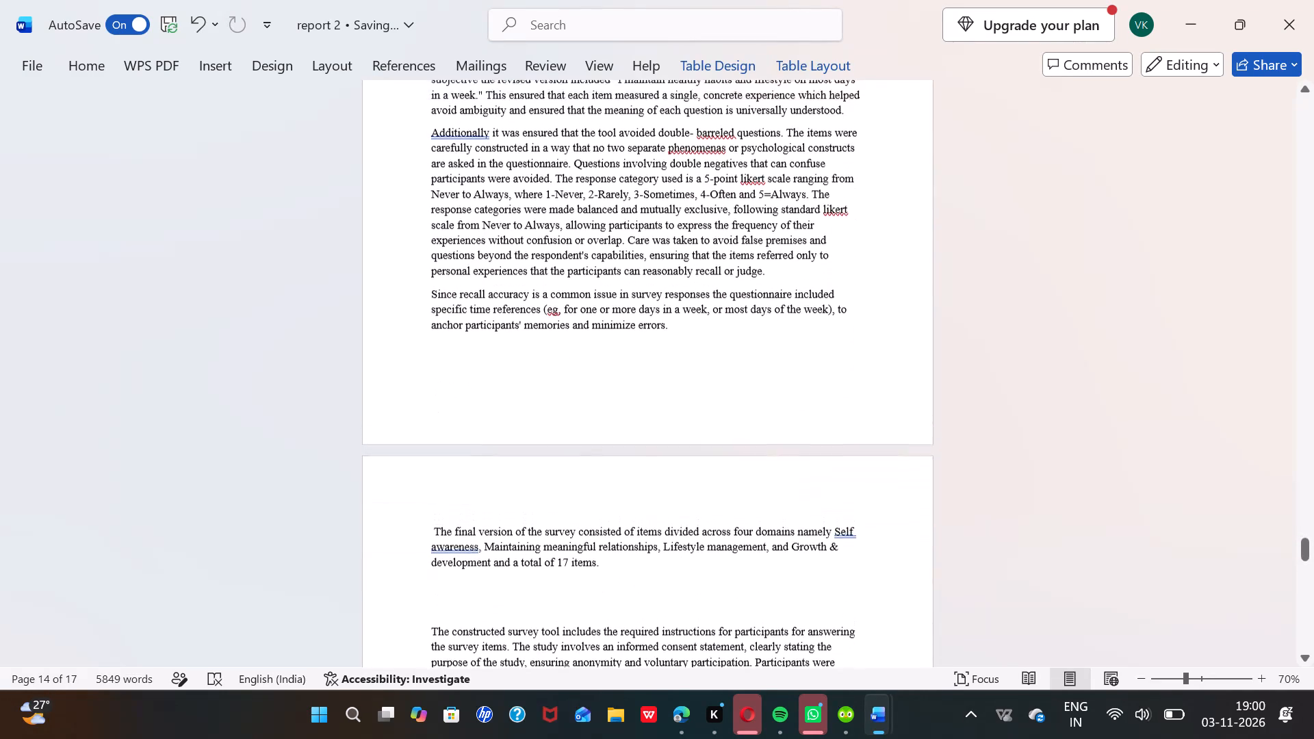
scroll(422, 562, "up", 2)
scroll(468, 169, "up", 1)
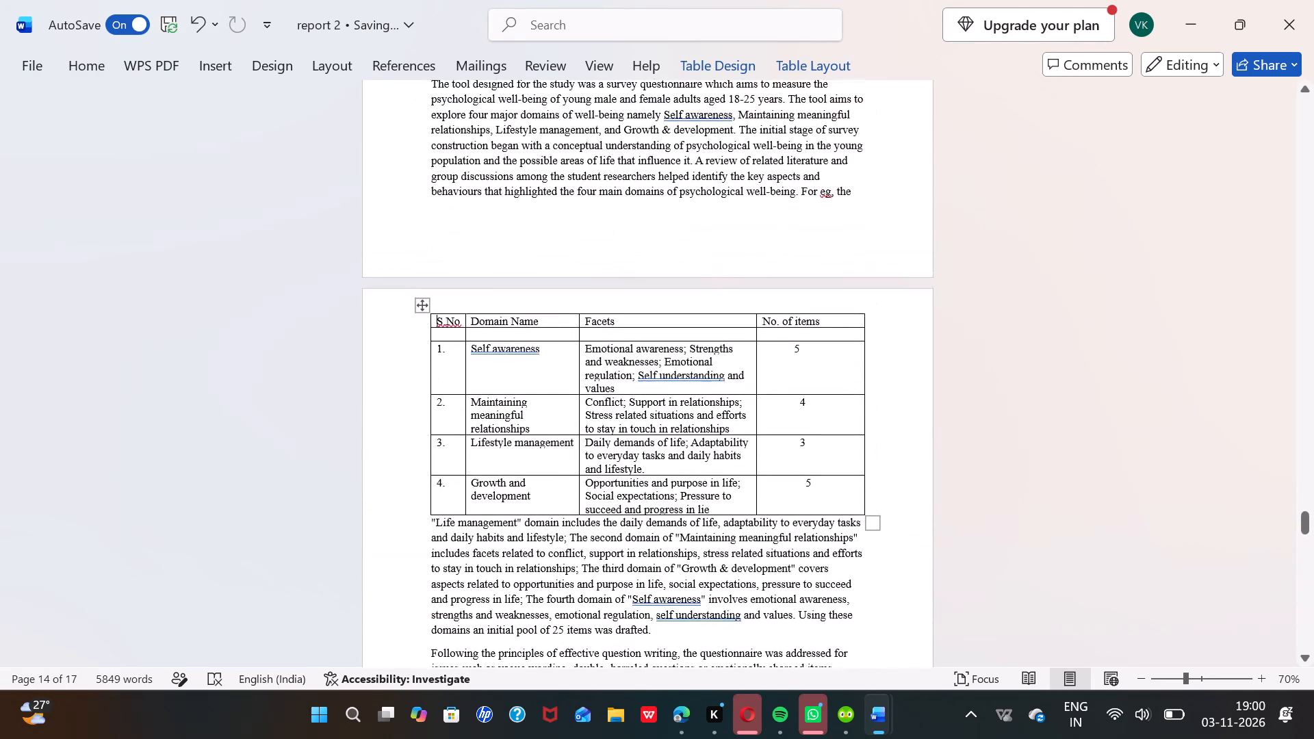
left_click_drag(420, 304, 427, 523)
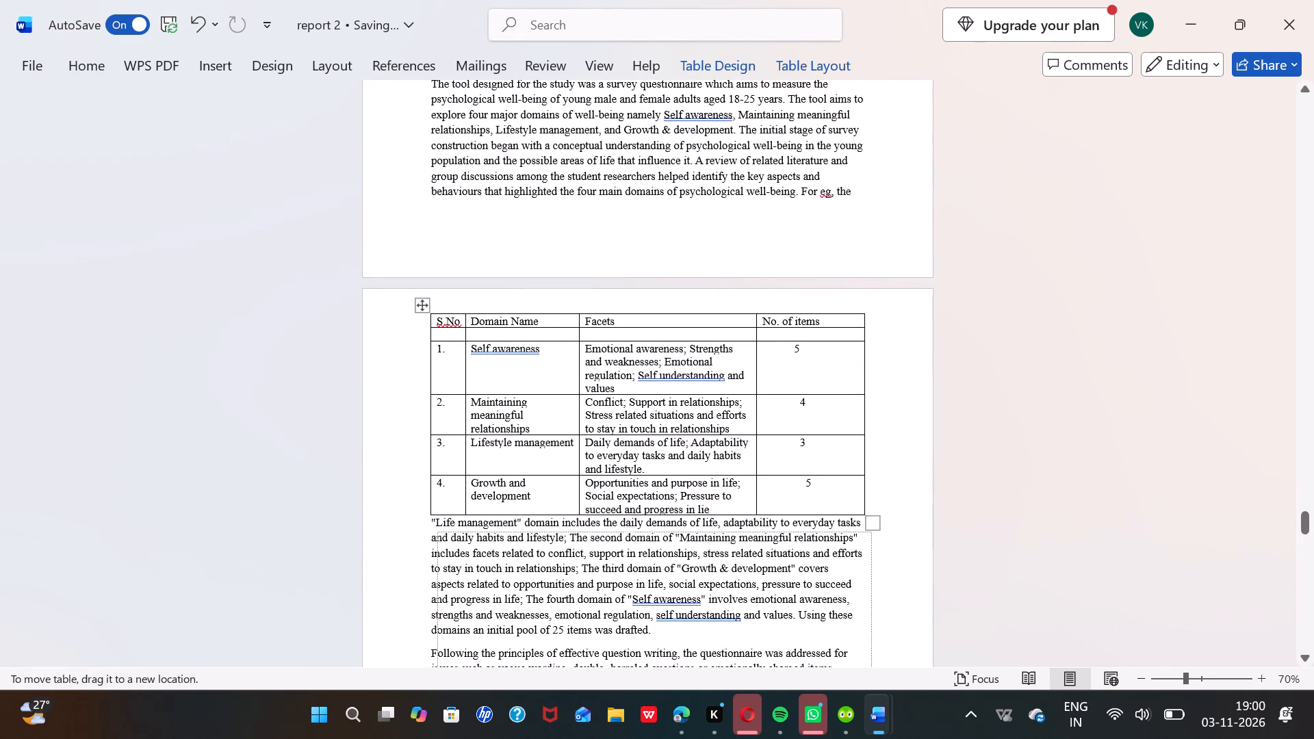
left_click_drag(427, 523, 428, 718)
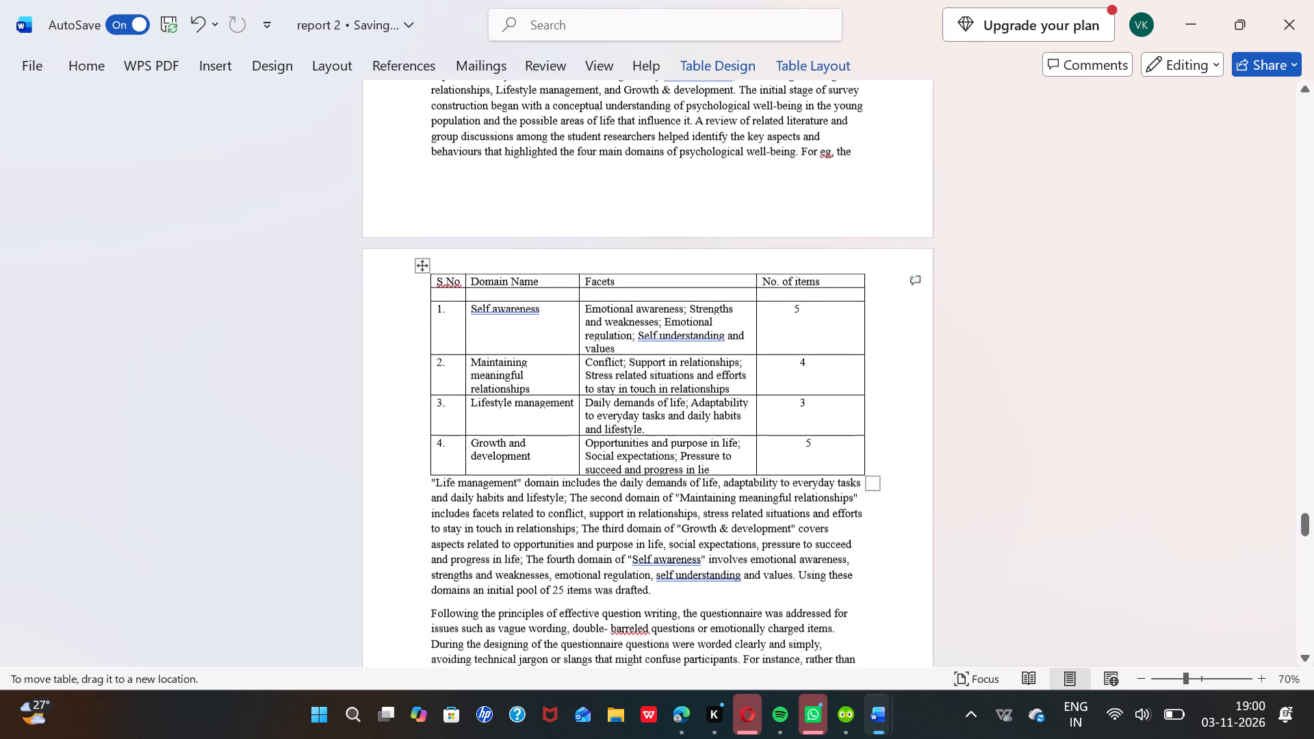
left_click_drag(428, 718, 429, 641)
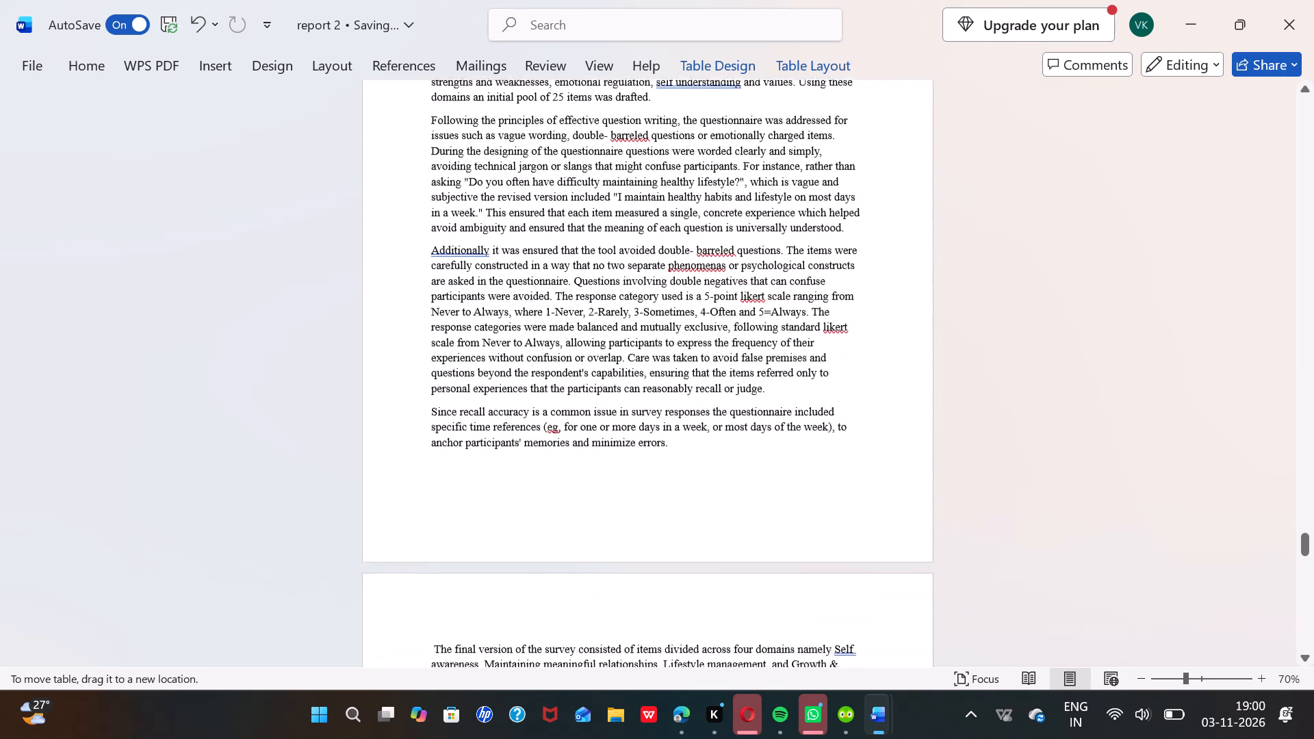
left_click_drag(429, 641, 418, 579)
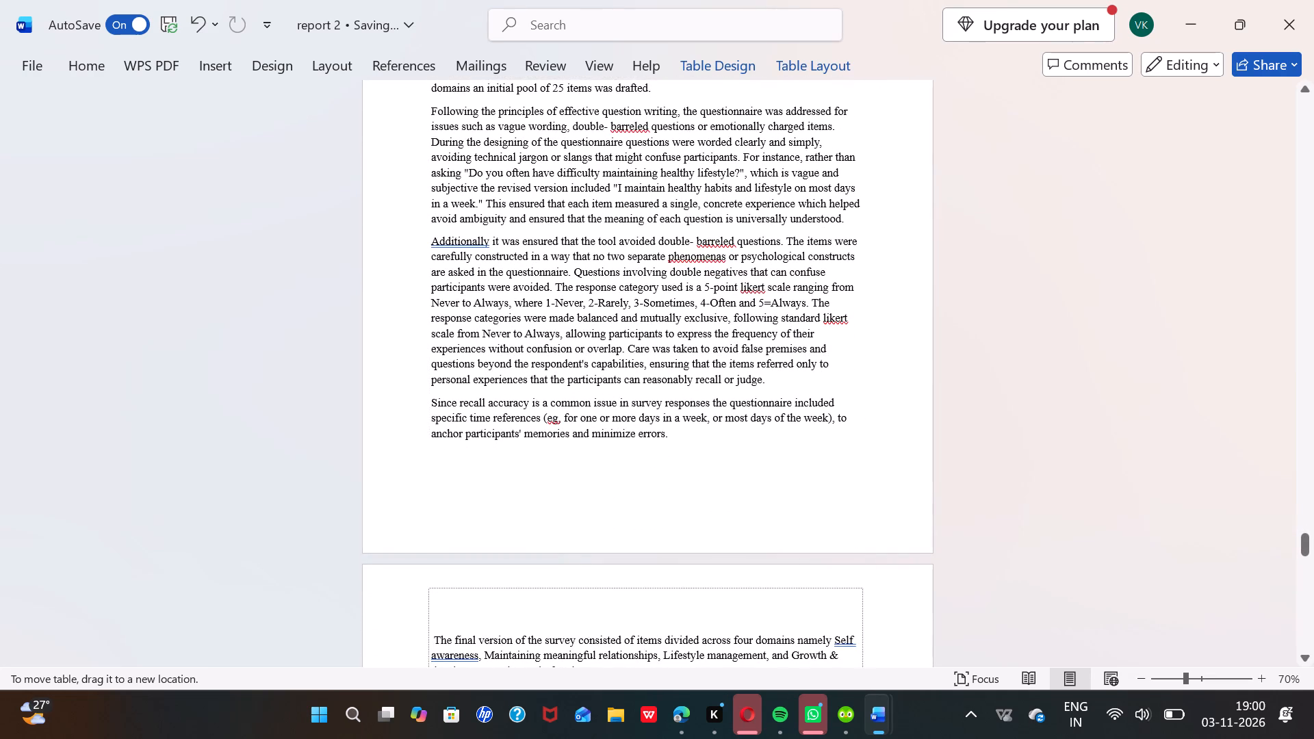
left_click_drag(418, 579, 421, 566)
Move the "The final version of the survey" paragraph from below the table to a new line after the recall accuracy paragraph.
scroll(421, 566, "down", 2)
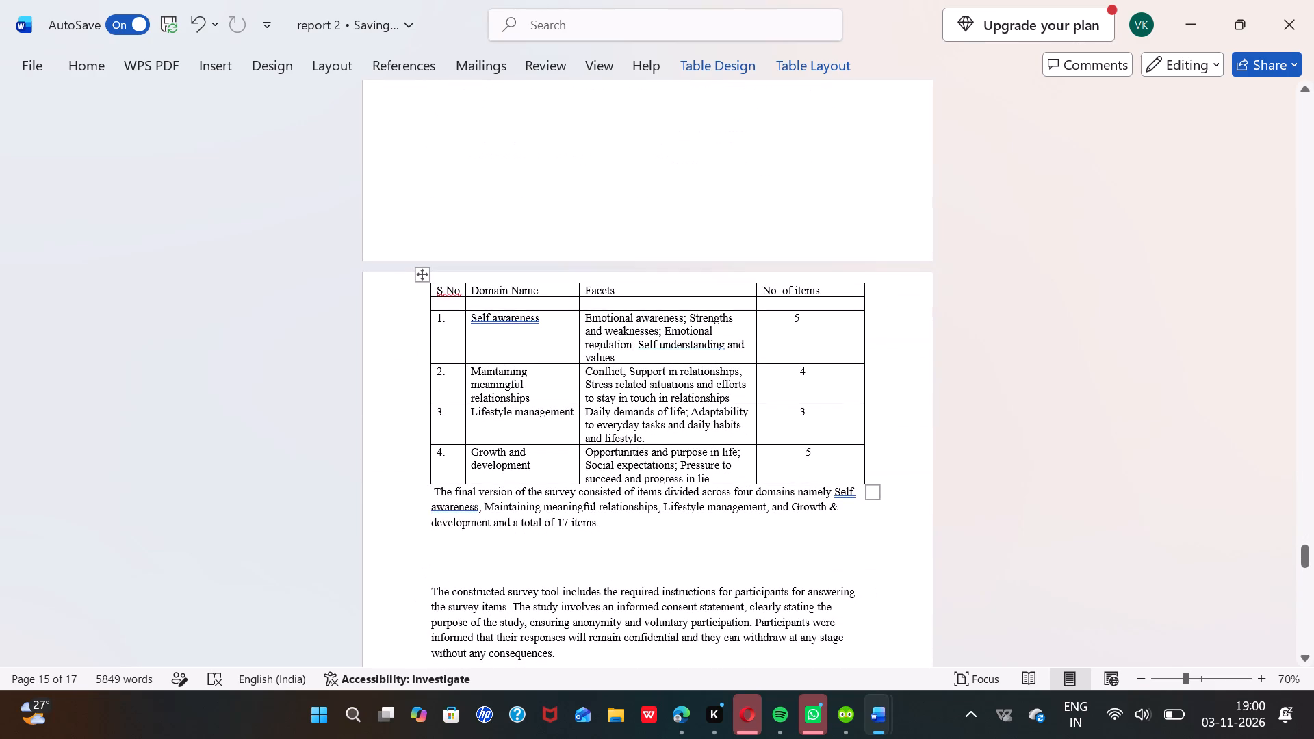
left_click_drag(601, 519, 434, 493)
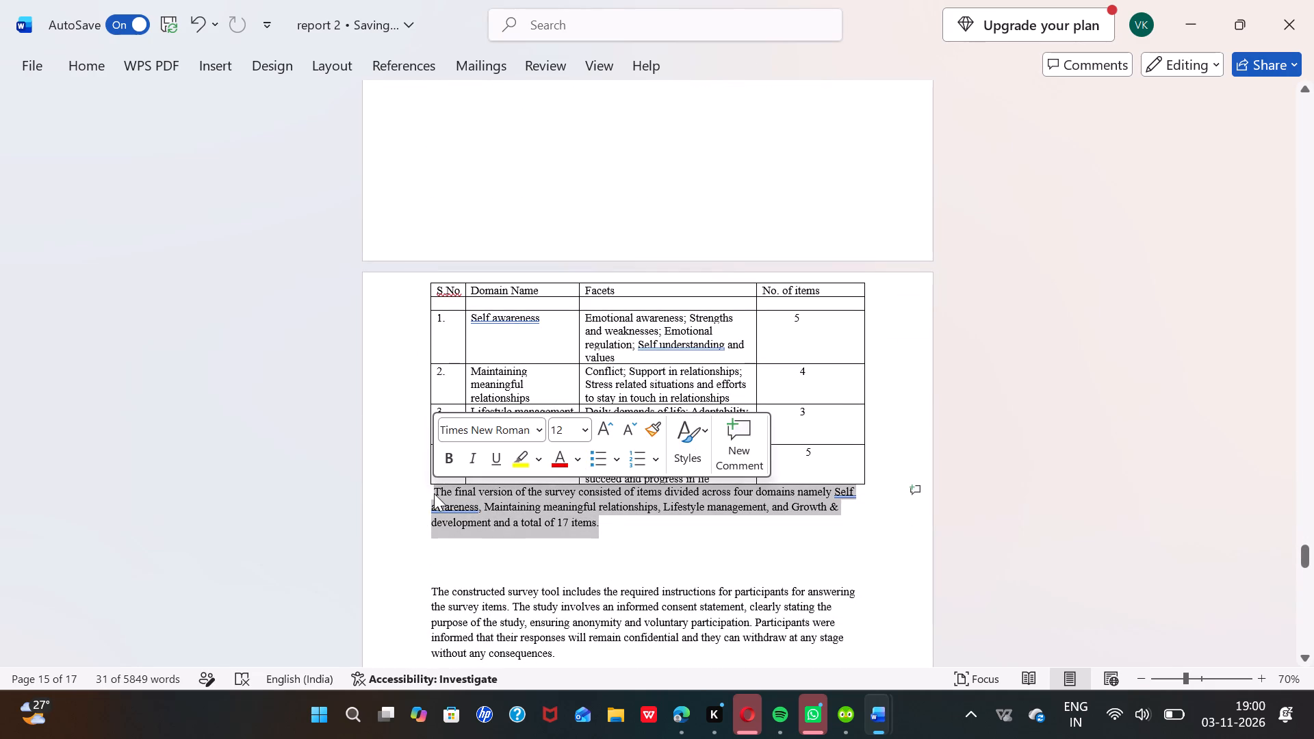
key("ctrl+c")
scroll(434, 493, "up", 1)
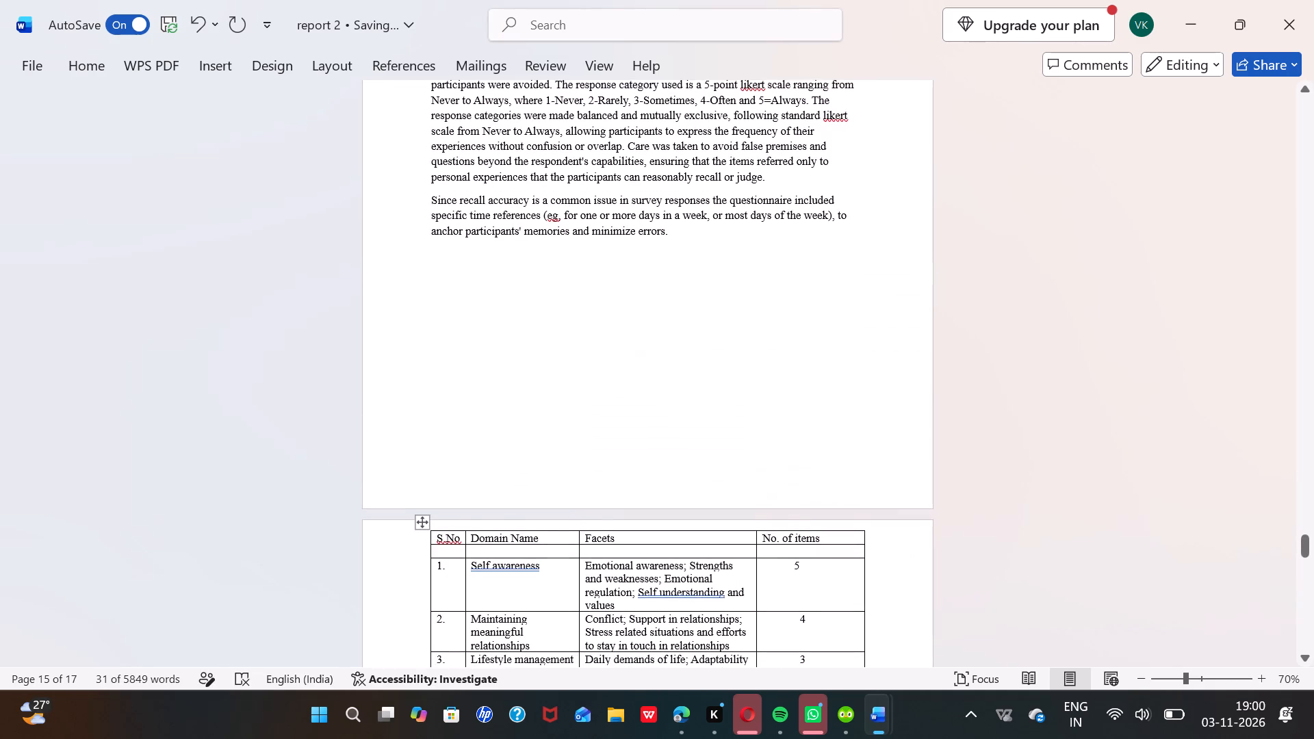
left_click(441, 270)
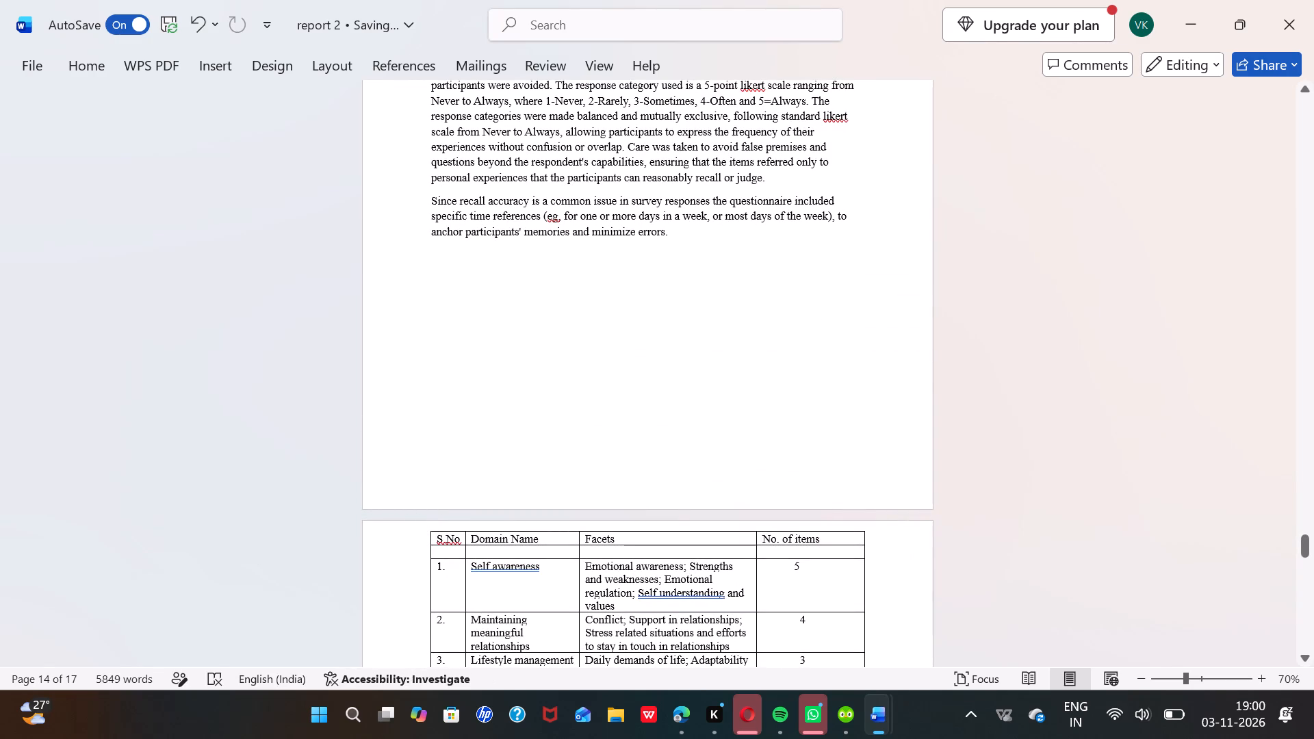
left_click(676, 235)
key("Return")
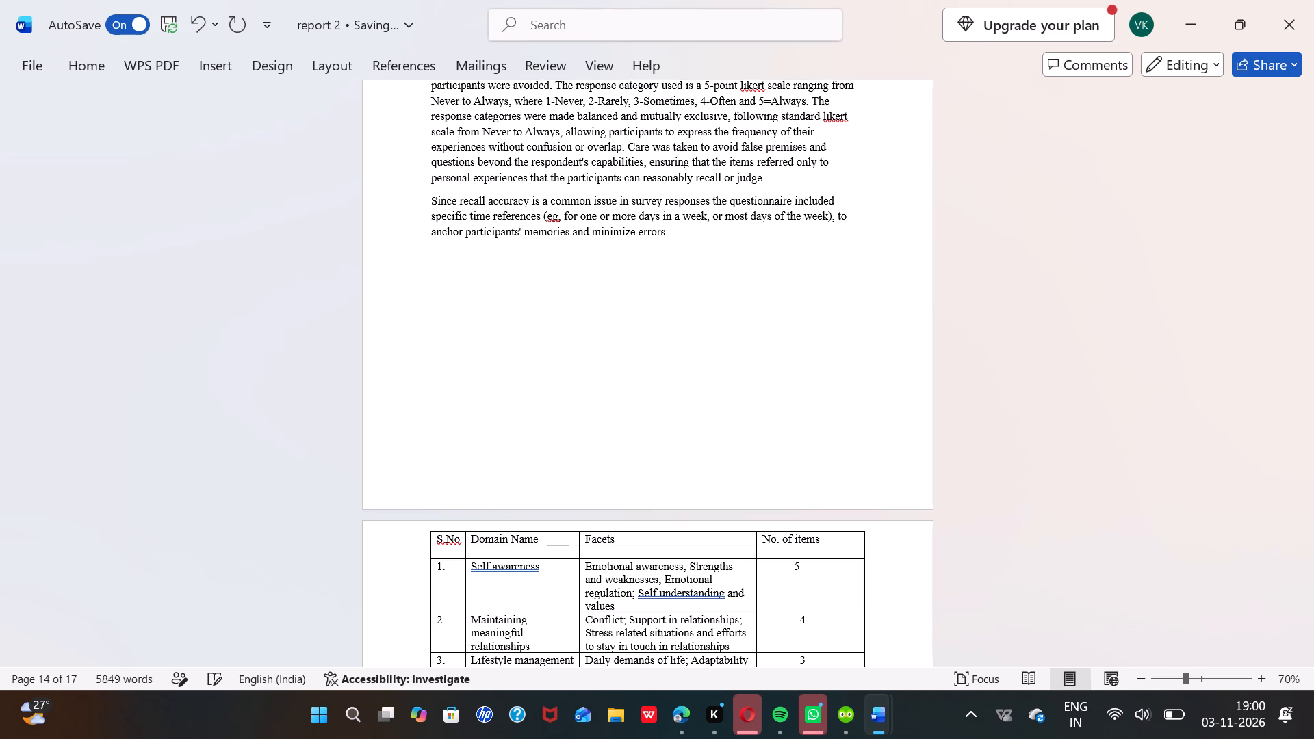
key("ctrl+v")
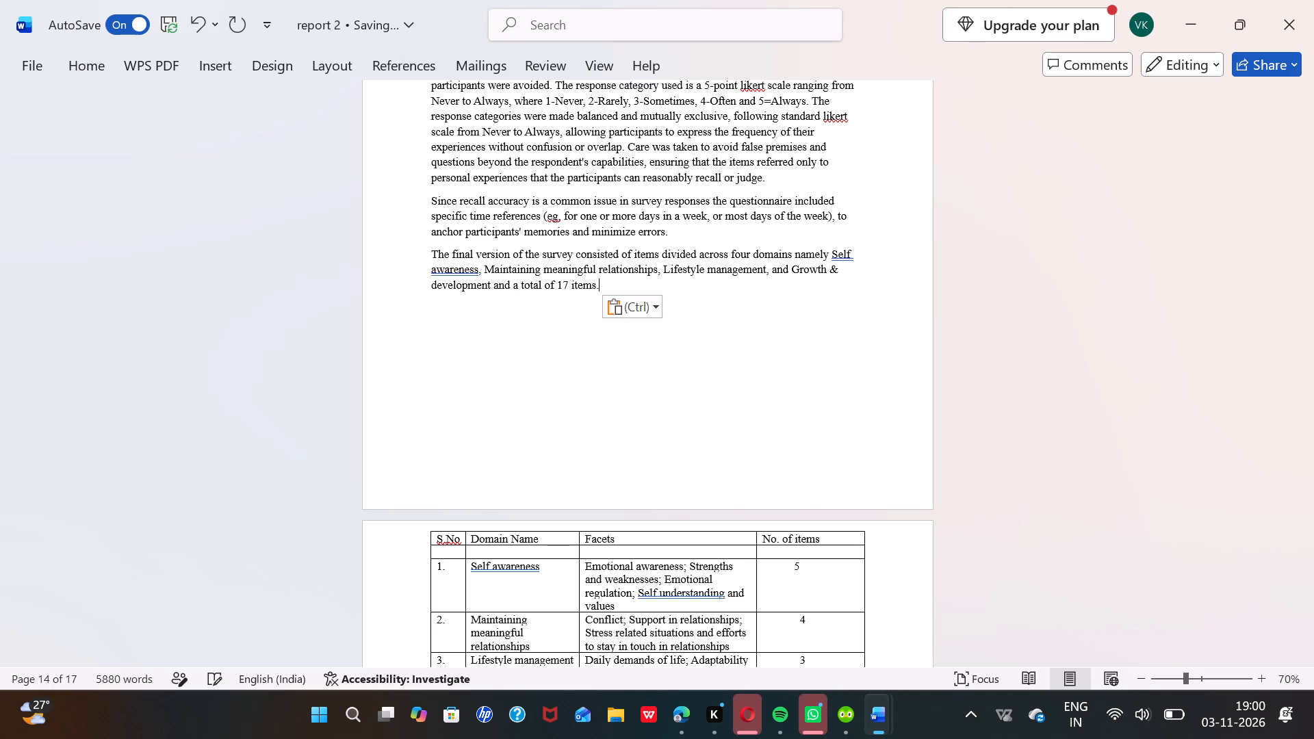
scroll(545, 362, "down", 3)
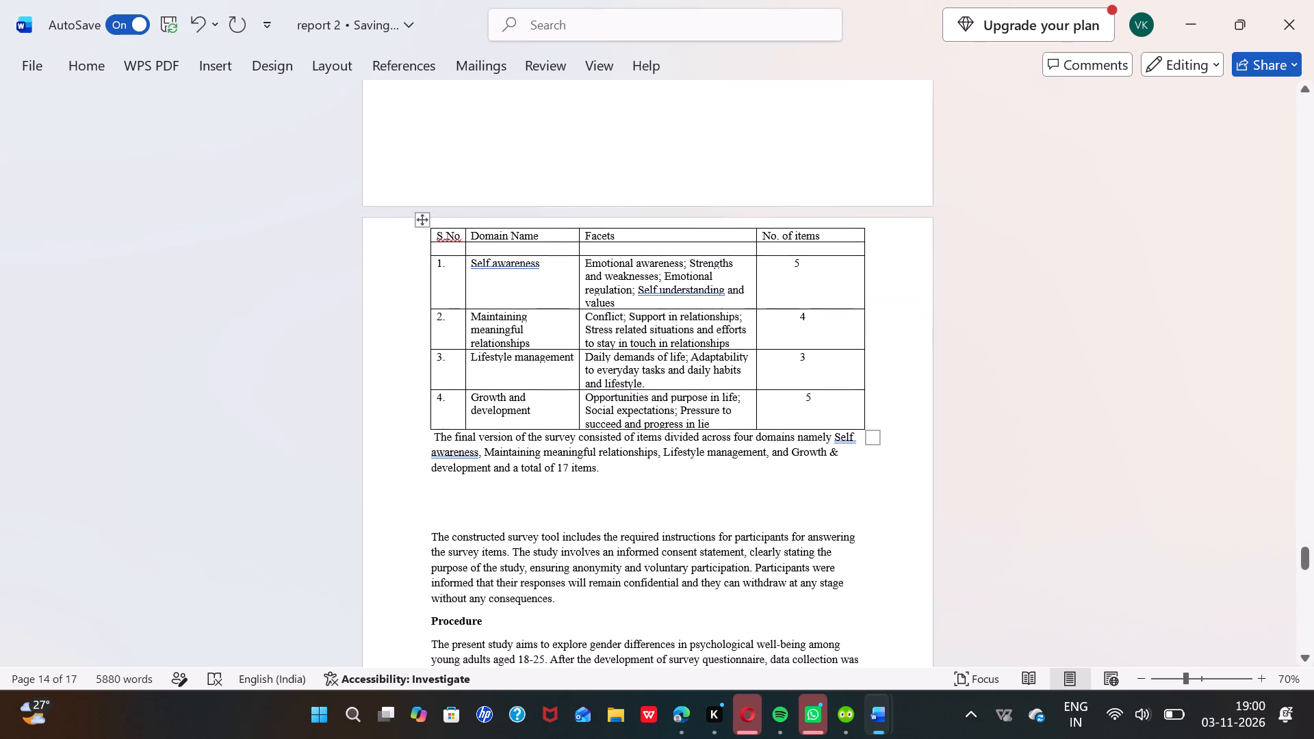
left_click_drag(601, 471, 440, 443)
key("BackSpace")
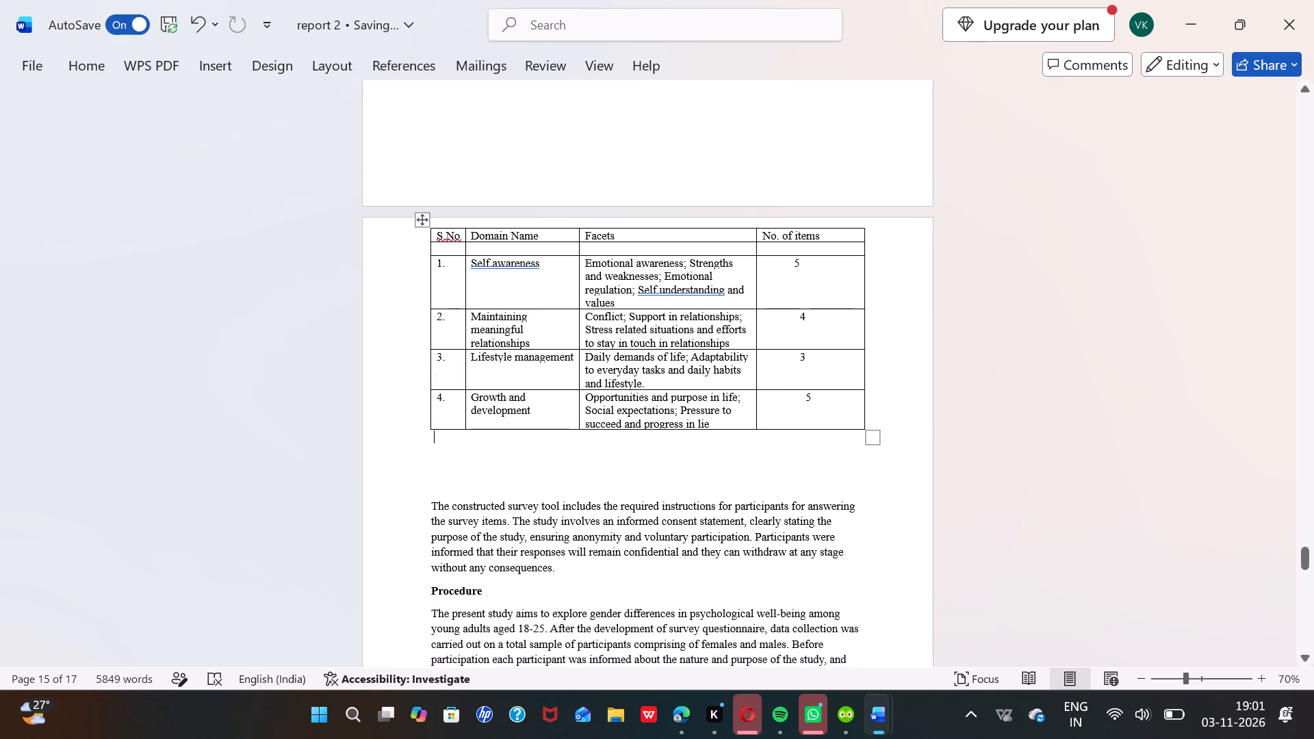
Remove the extra blank lines between the survey domains table and the "The constructed survey tool" paragraph.
scroll(635, 410, "down", 1)
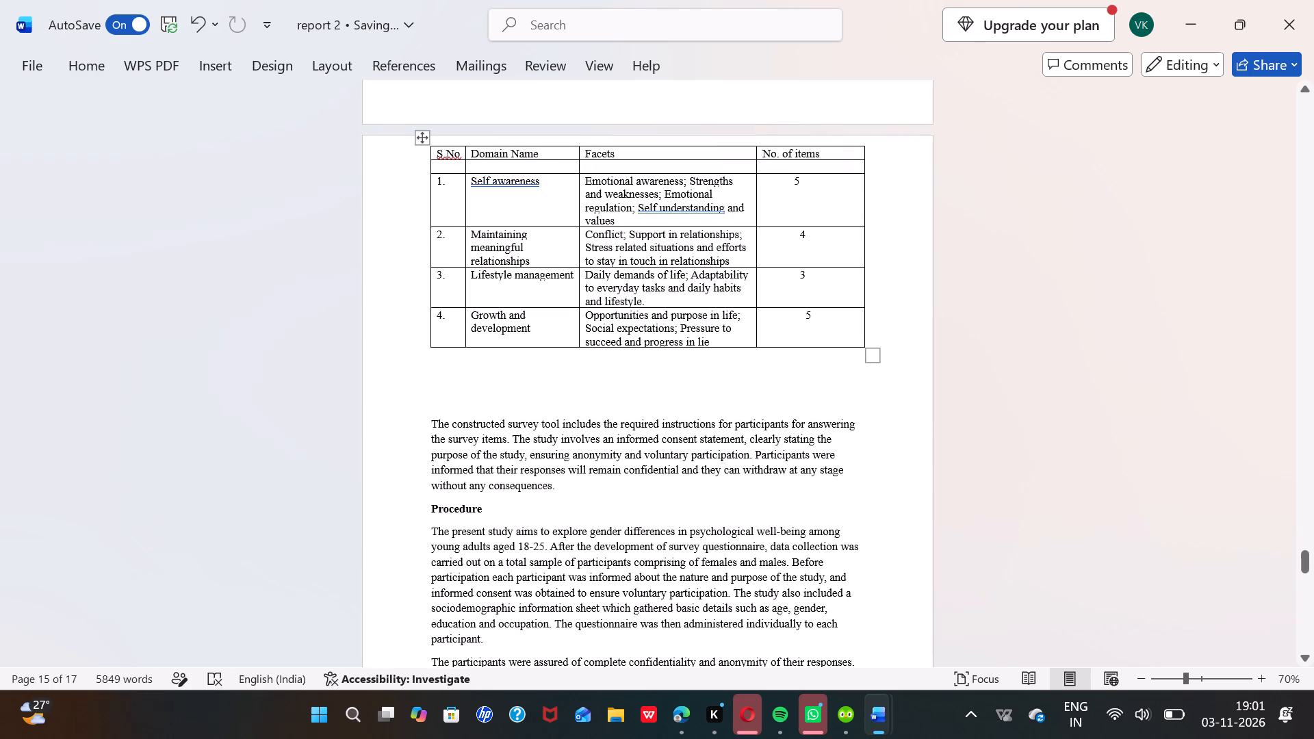
left_click(426, 426)
key("BackSpace")
key("BackSpace")
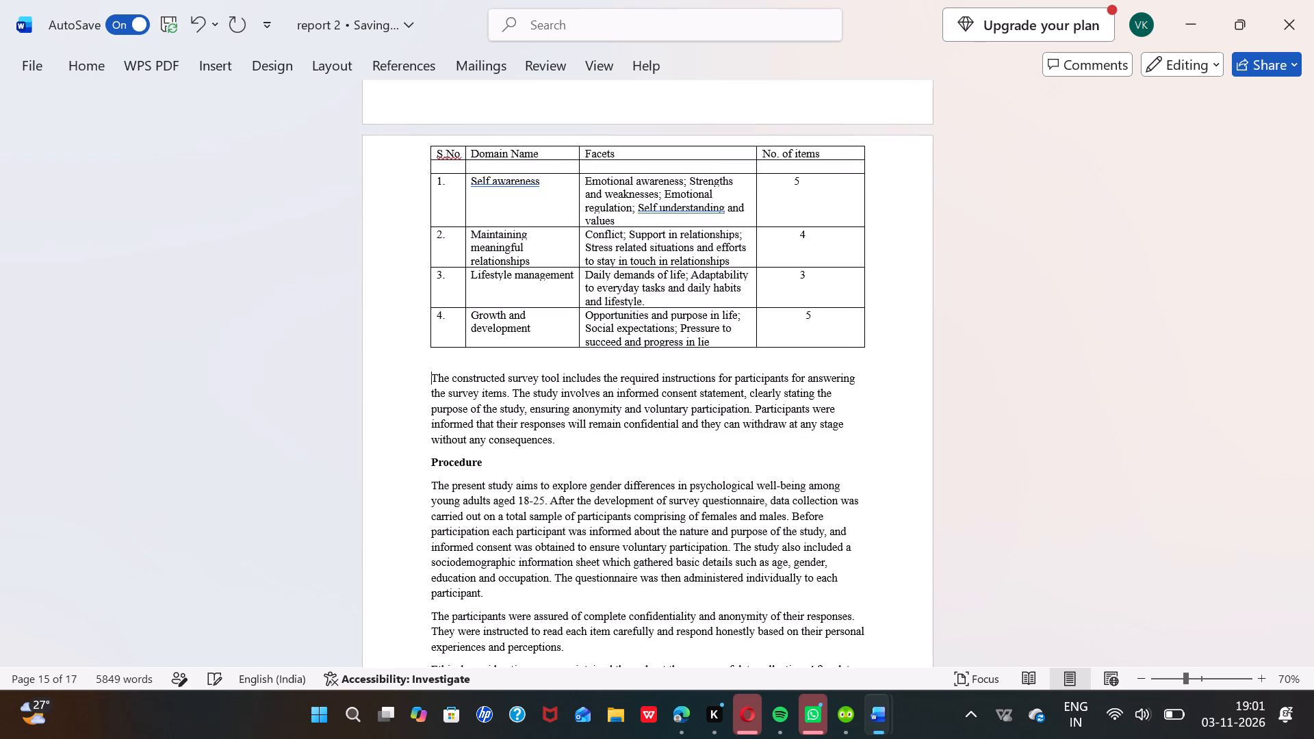
Examine the layout of the references and the preceding sections back up to the Introduction on psychological well-being.
scroll(426, 426, "down", 4)
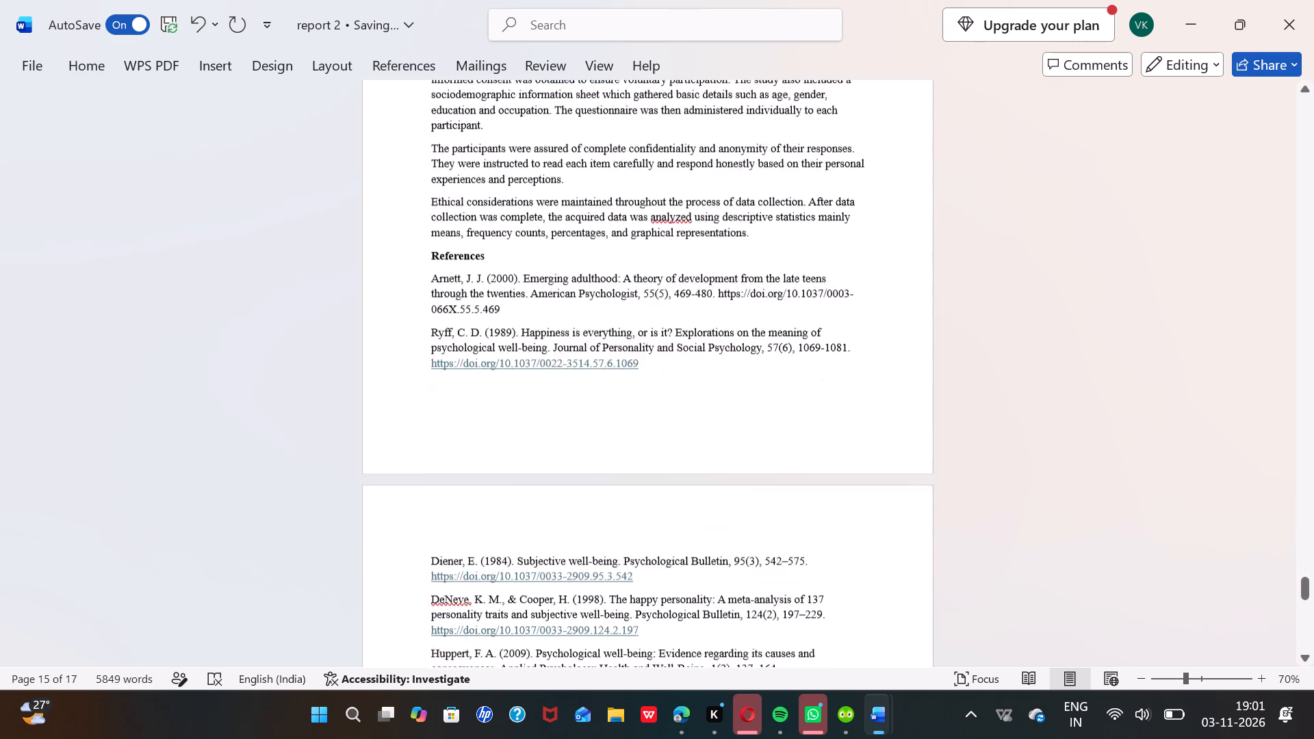
scroll(426, 426, "down", 4)
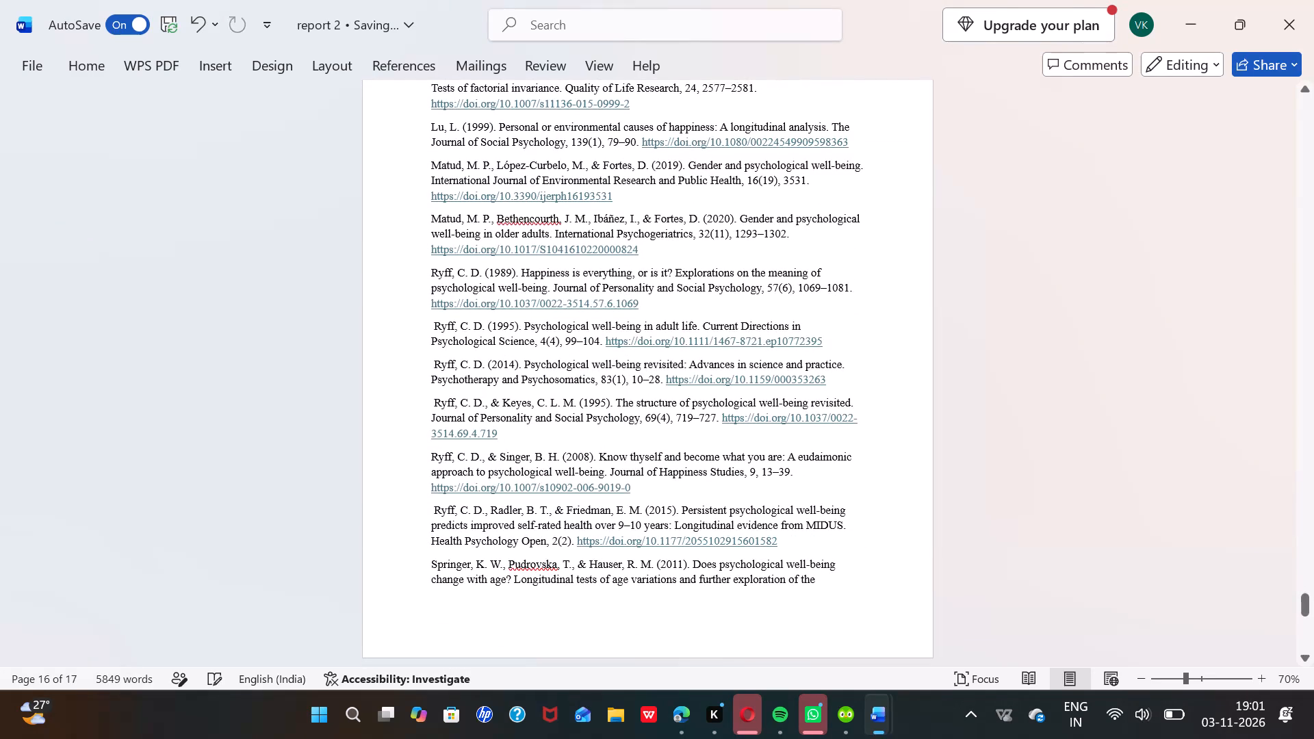
scroll(426, 426, "up", 8)
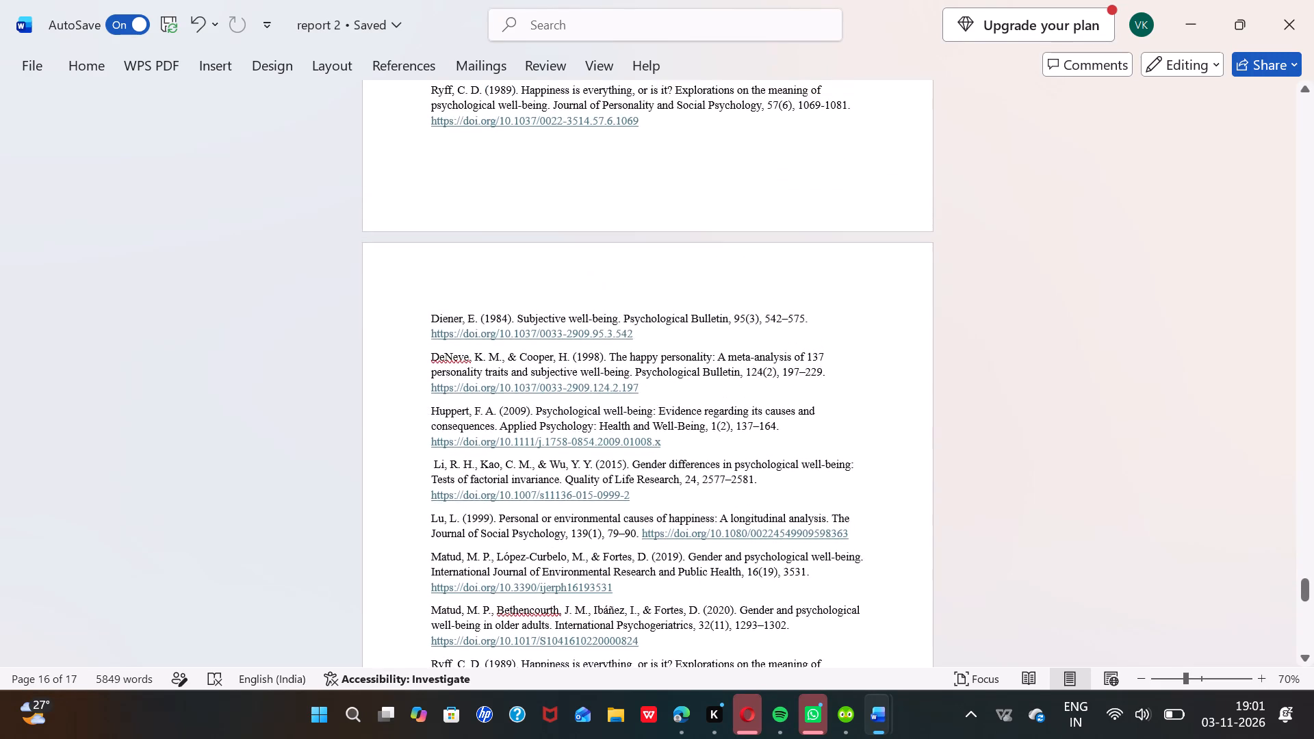
scroll(426, 426, "up", 5)
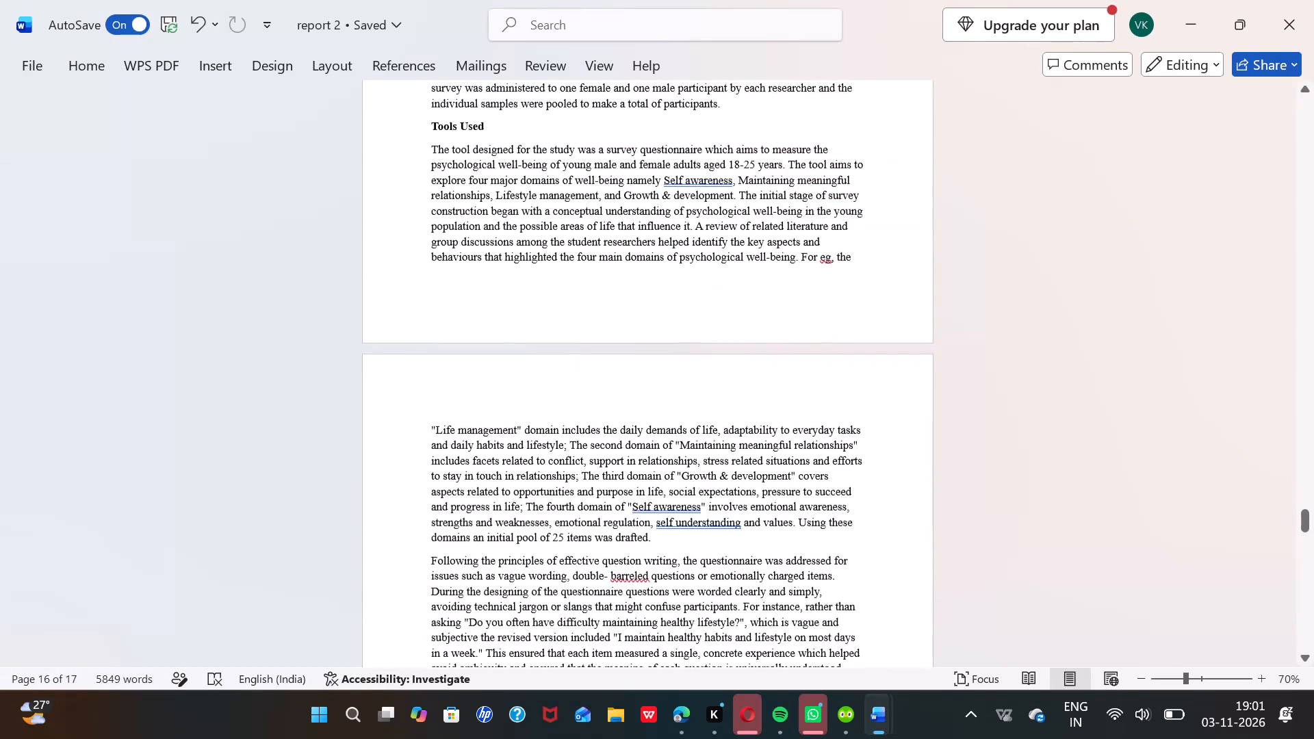
scroll(426, 426, "up", 9)
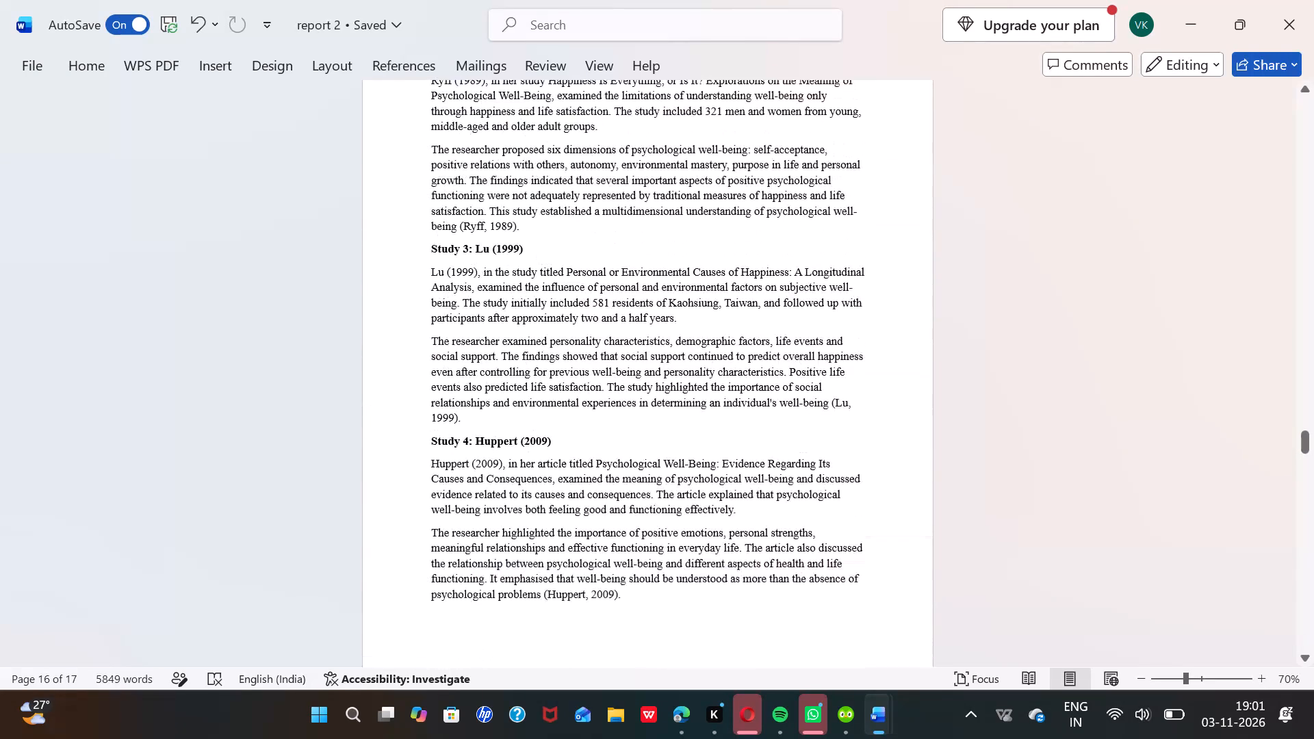
scroll(426, 426, "up", 17)
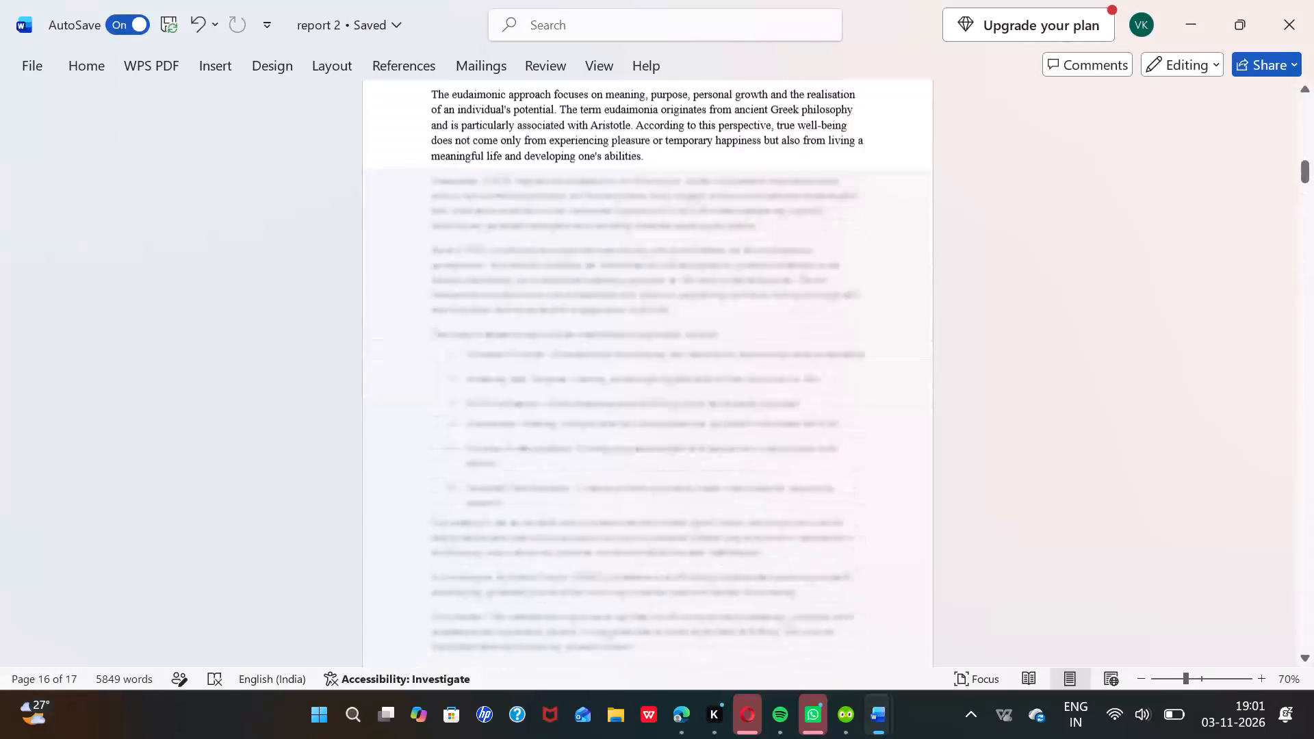
scroll(426, 426, "up", 15)
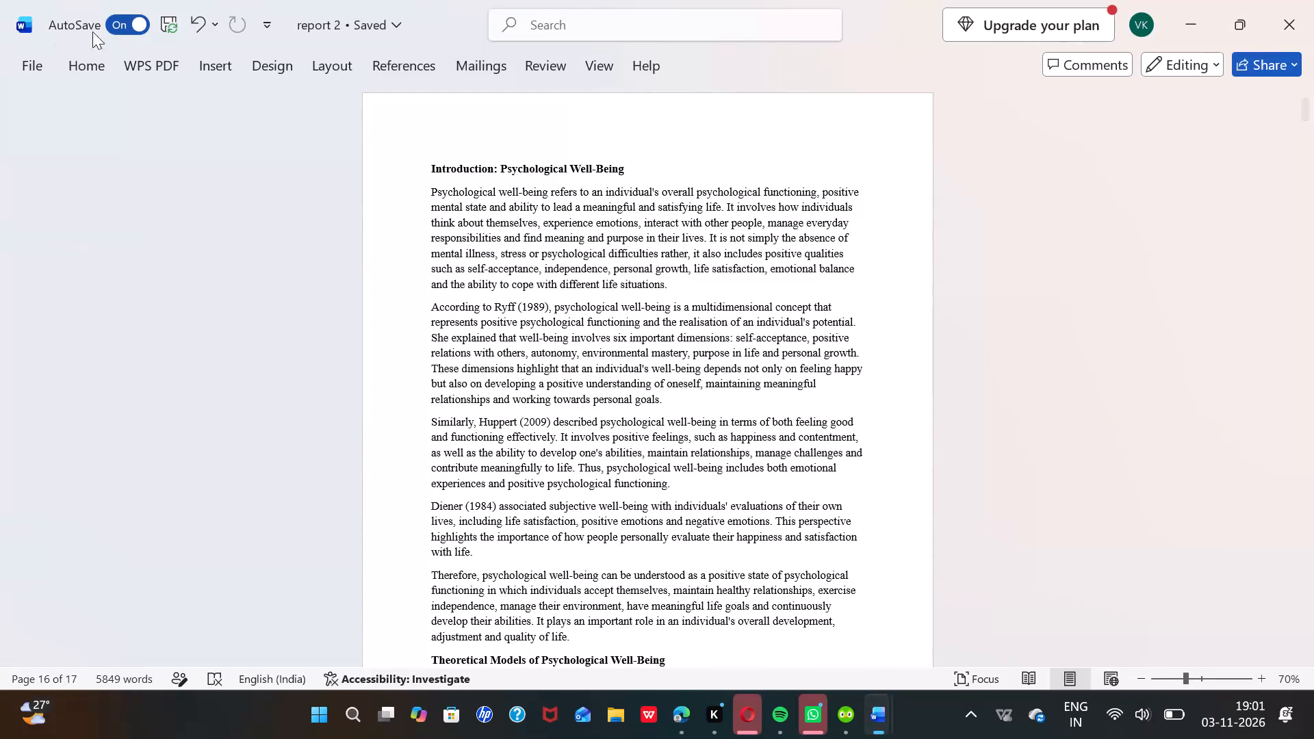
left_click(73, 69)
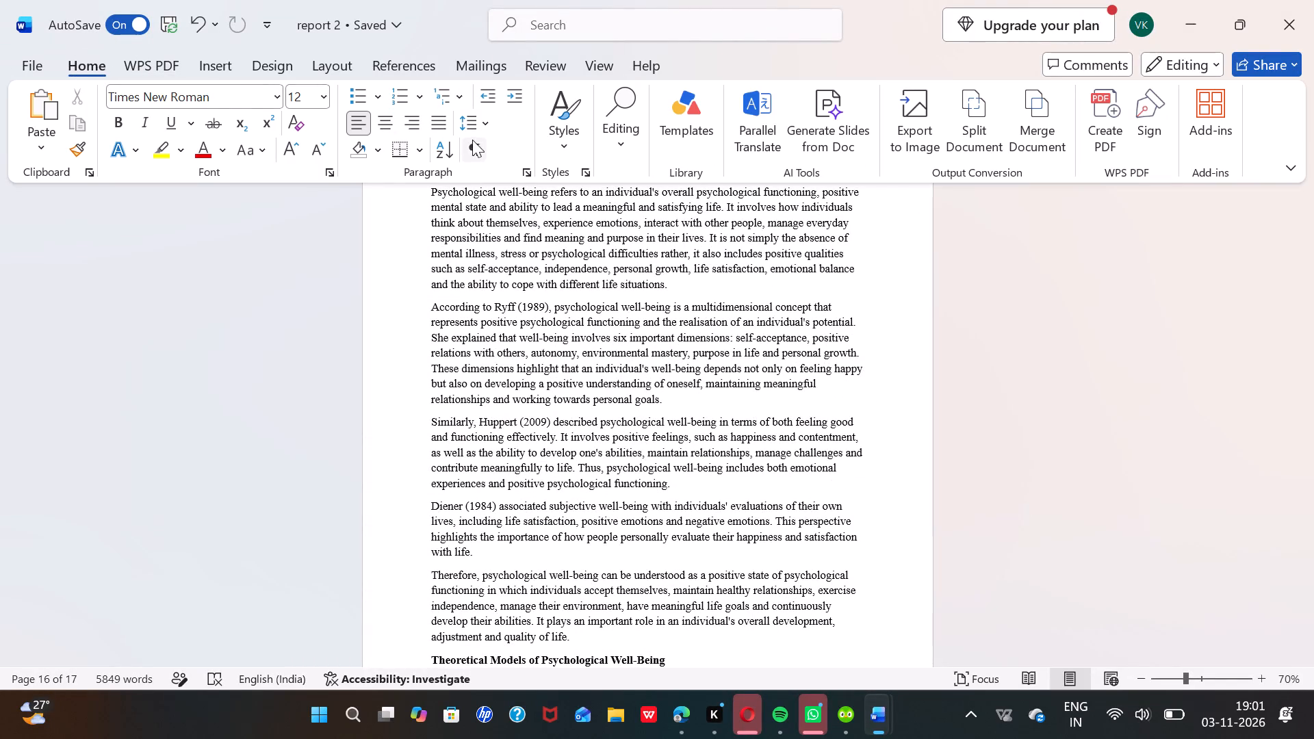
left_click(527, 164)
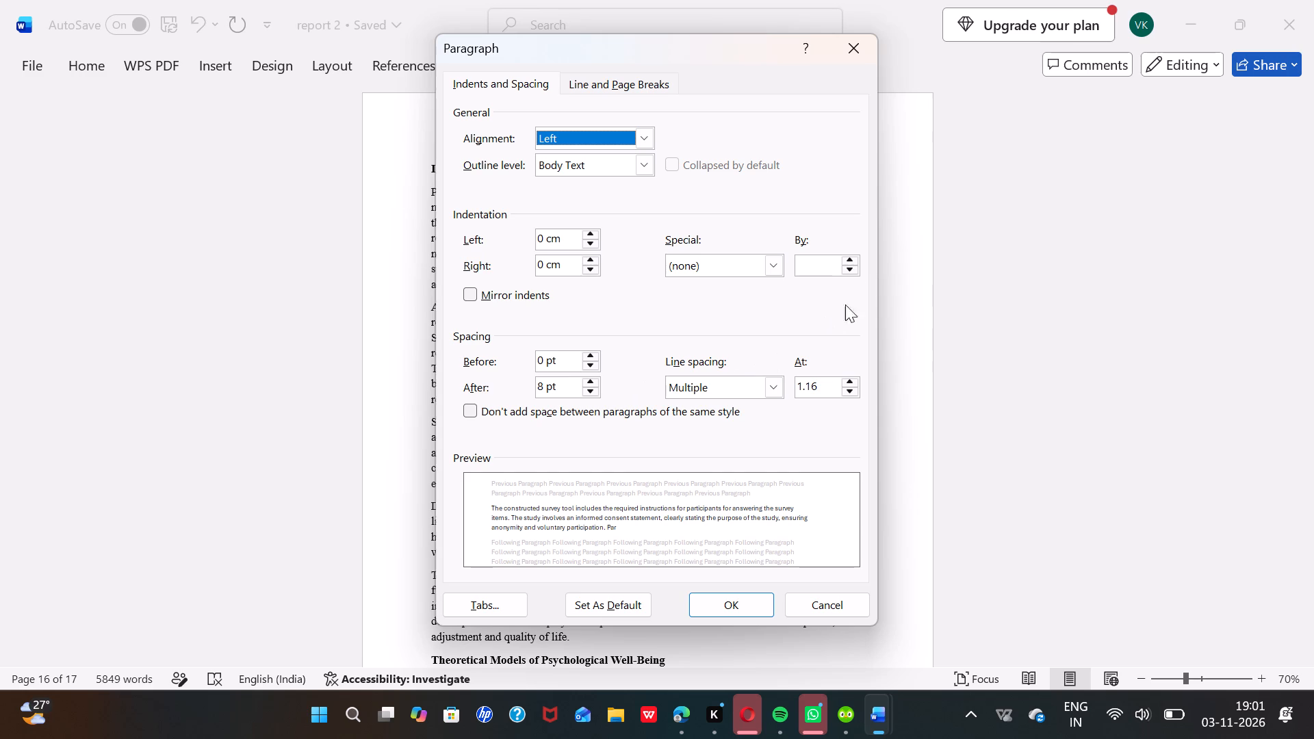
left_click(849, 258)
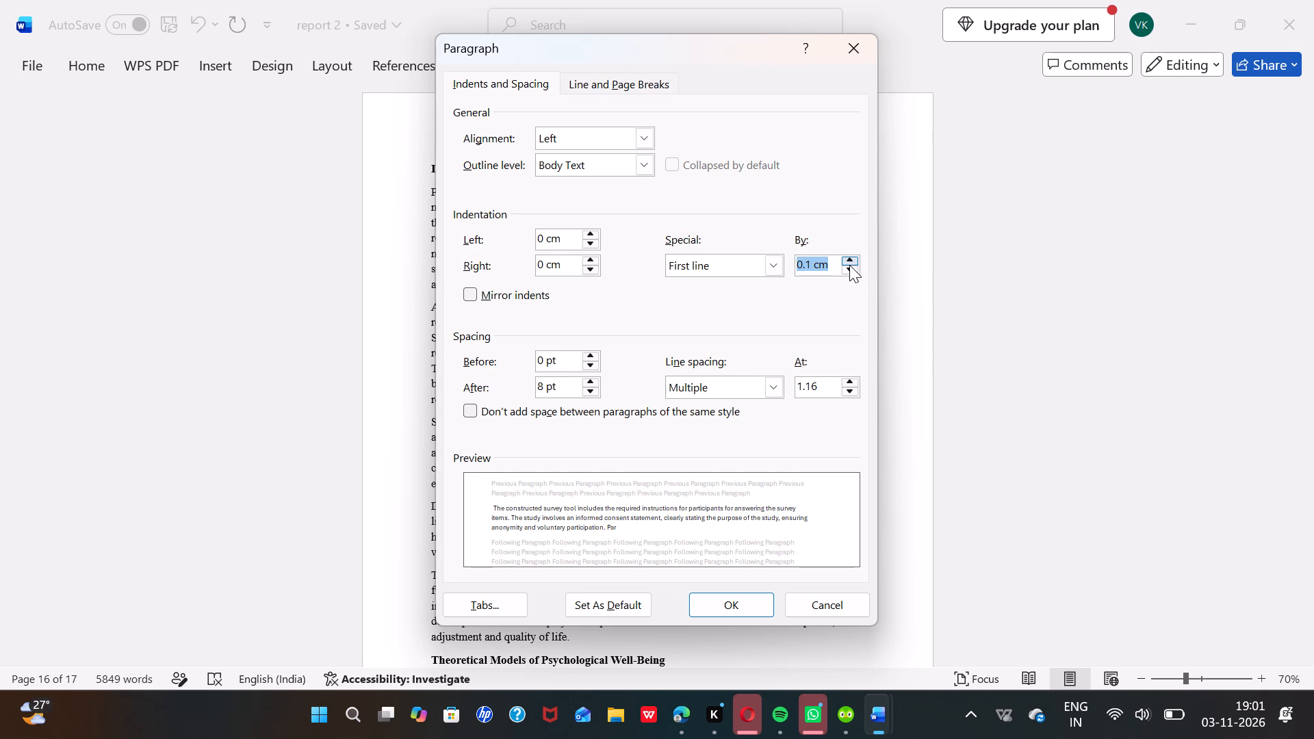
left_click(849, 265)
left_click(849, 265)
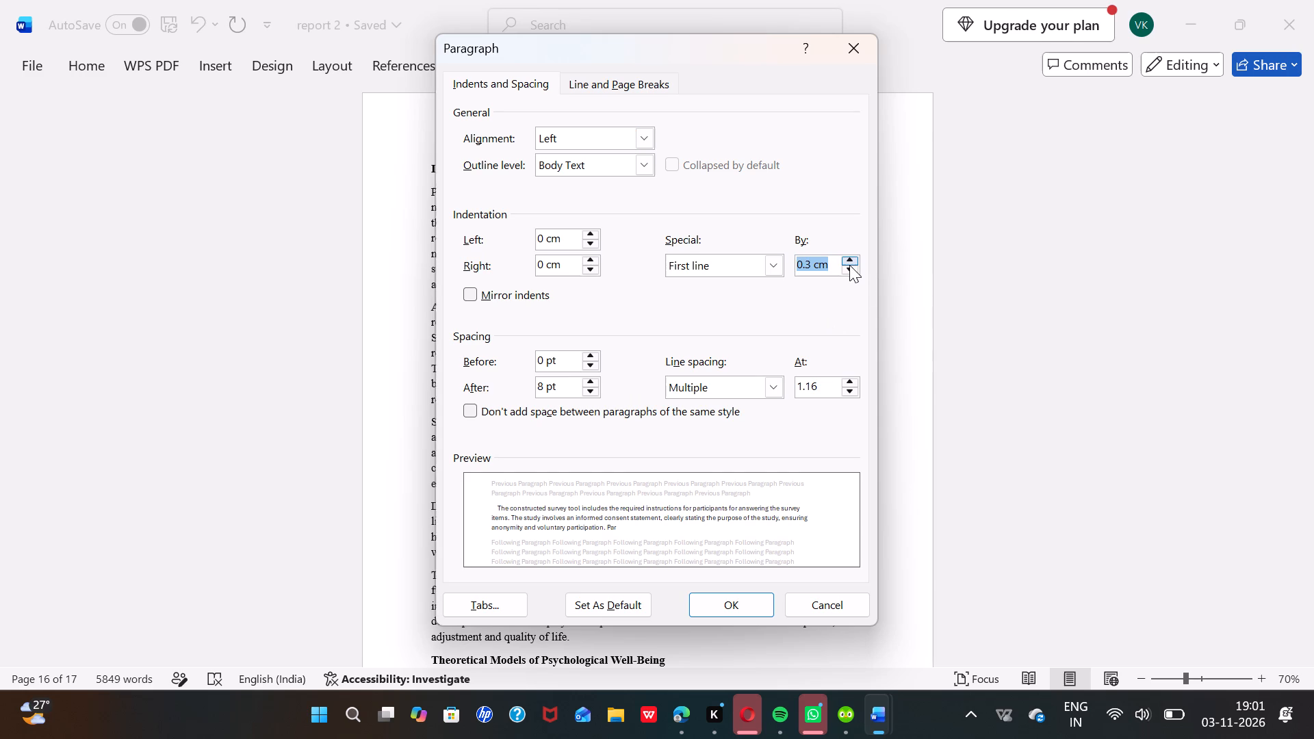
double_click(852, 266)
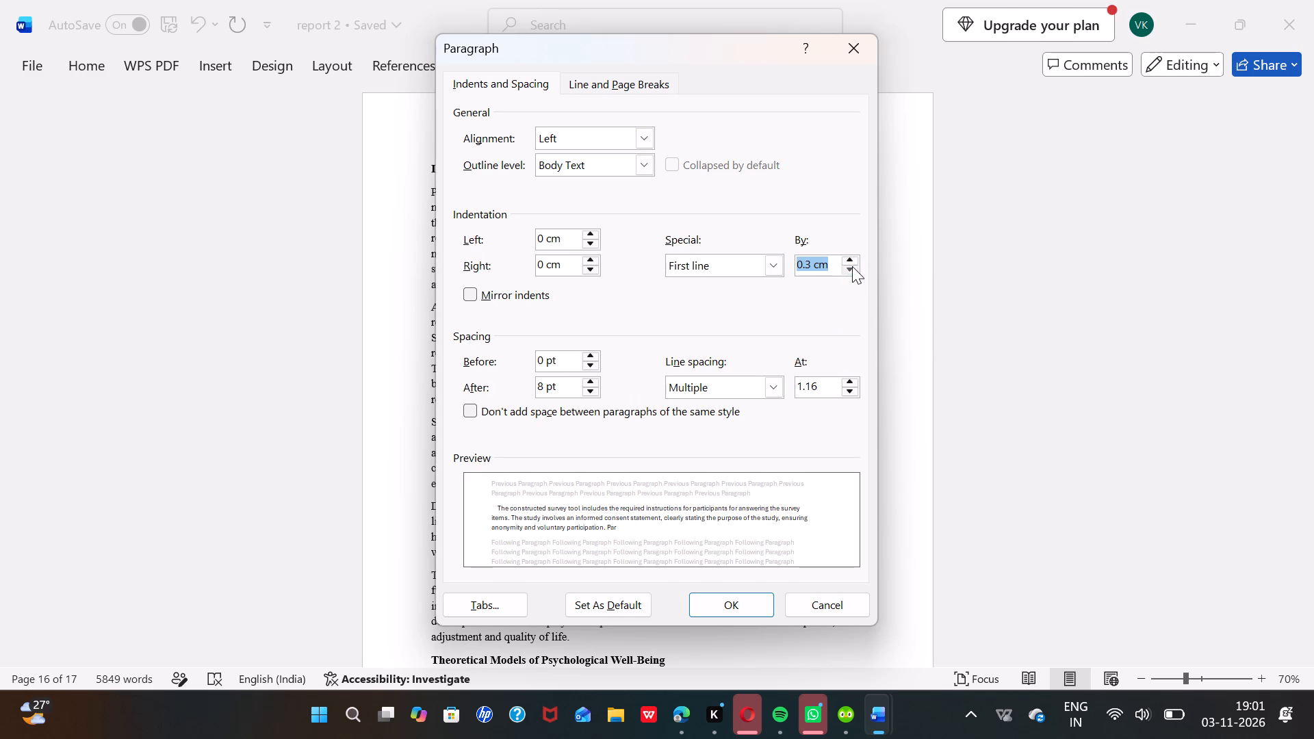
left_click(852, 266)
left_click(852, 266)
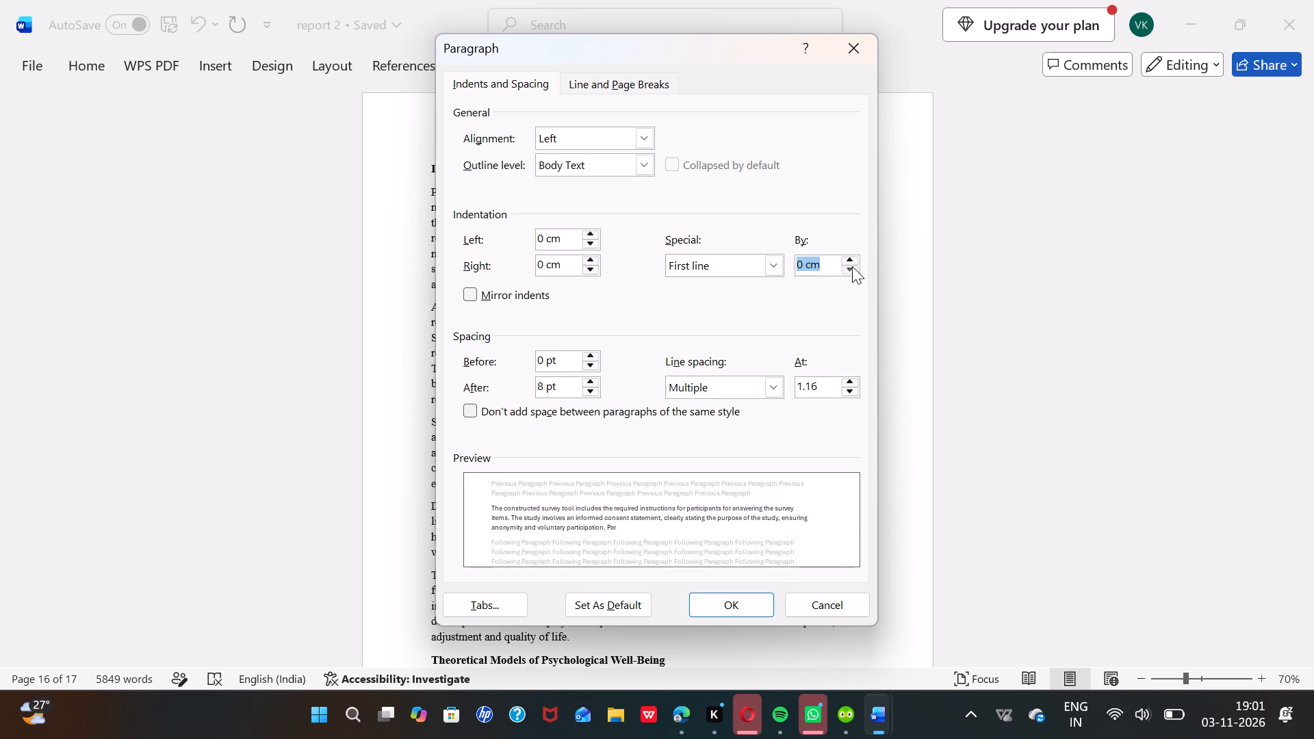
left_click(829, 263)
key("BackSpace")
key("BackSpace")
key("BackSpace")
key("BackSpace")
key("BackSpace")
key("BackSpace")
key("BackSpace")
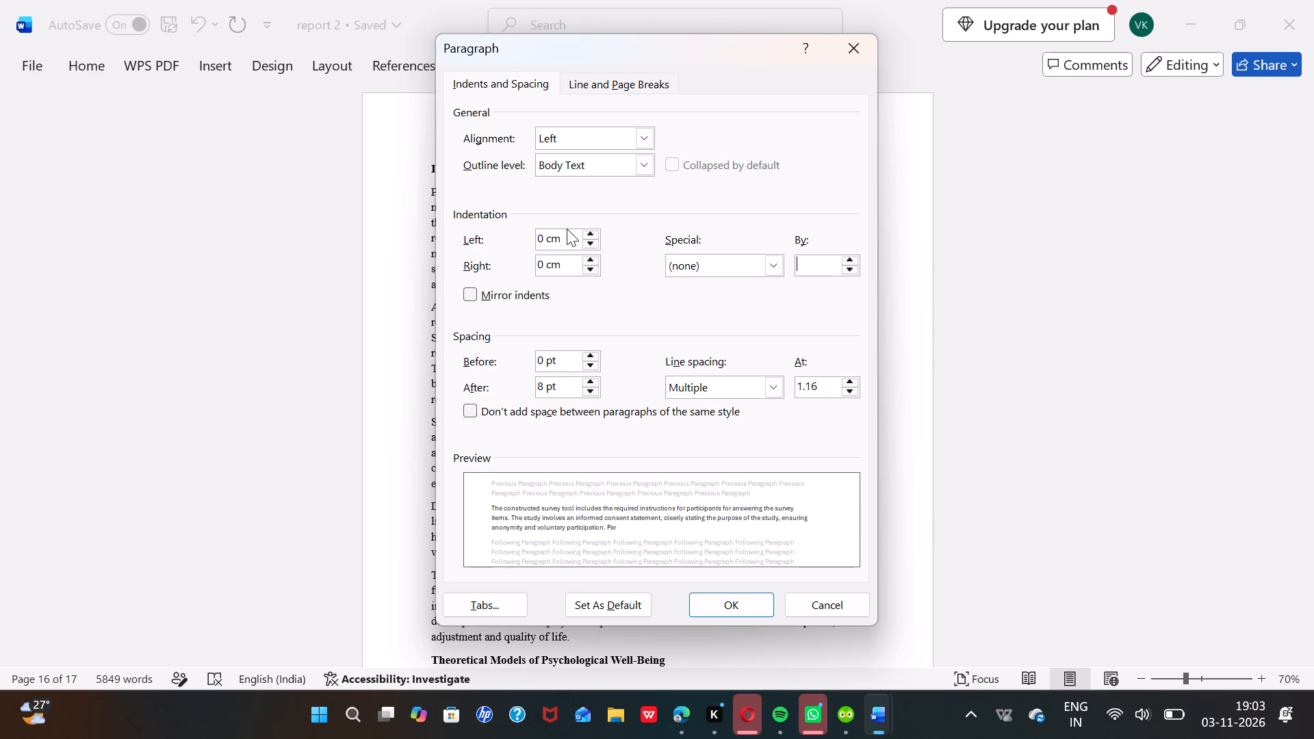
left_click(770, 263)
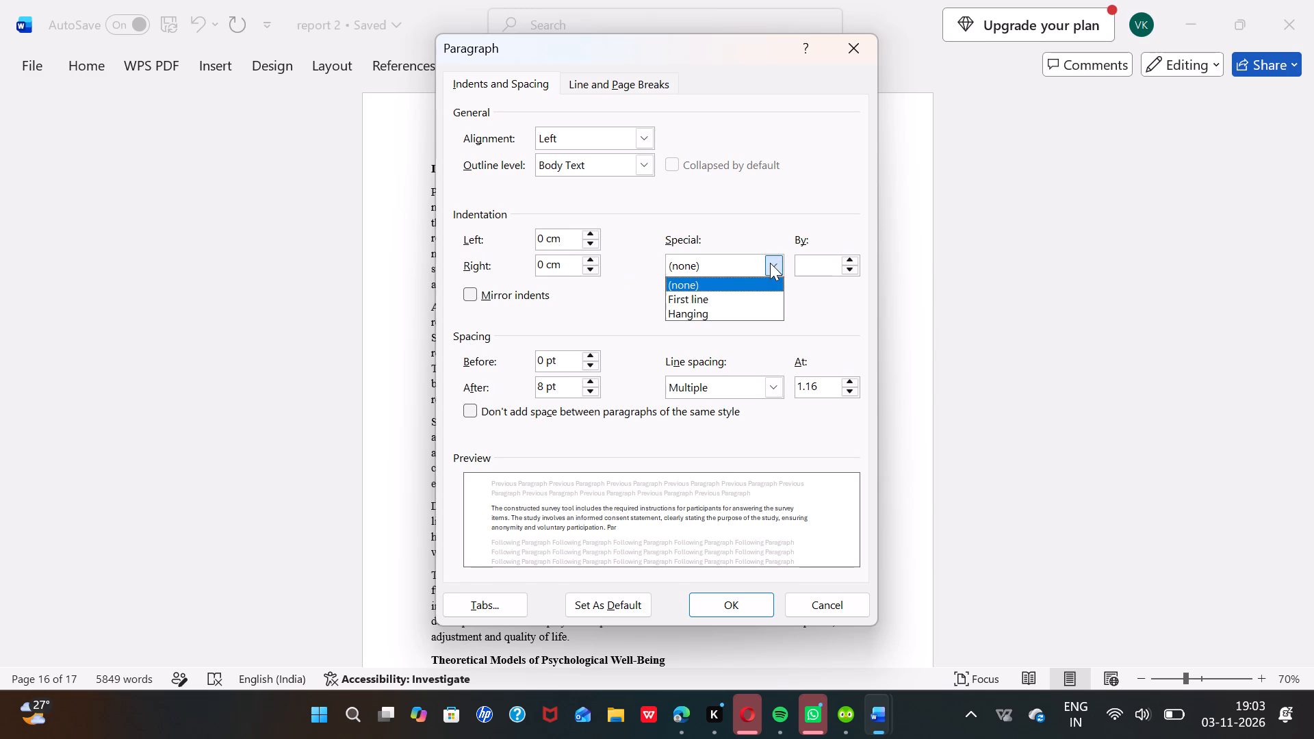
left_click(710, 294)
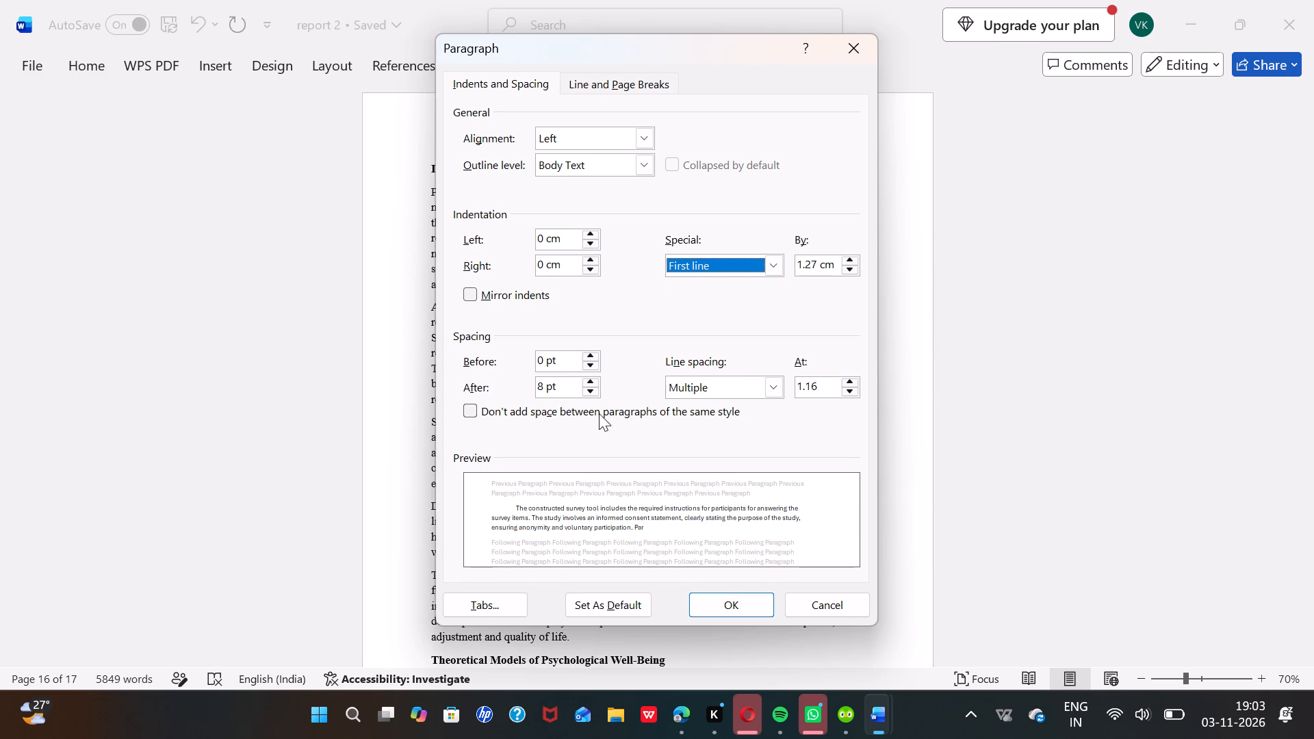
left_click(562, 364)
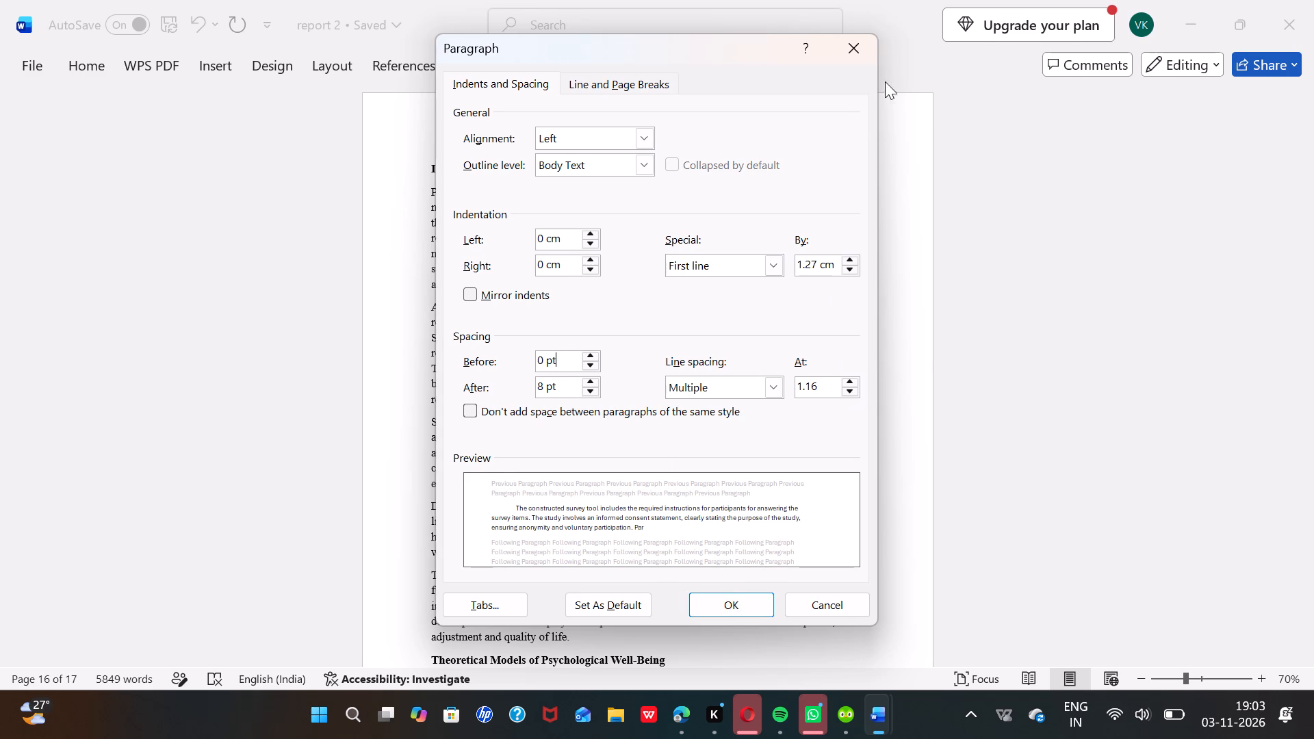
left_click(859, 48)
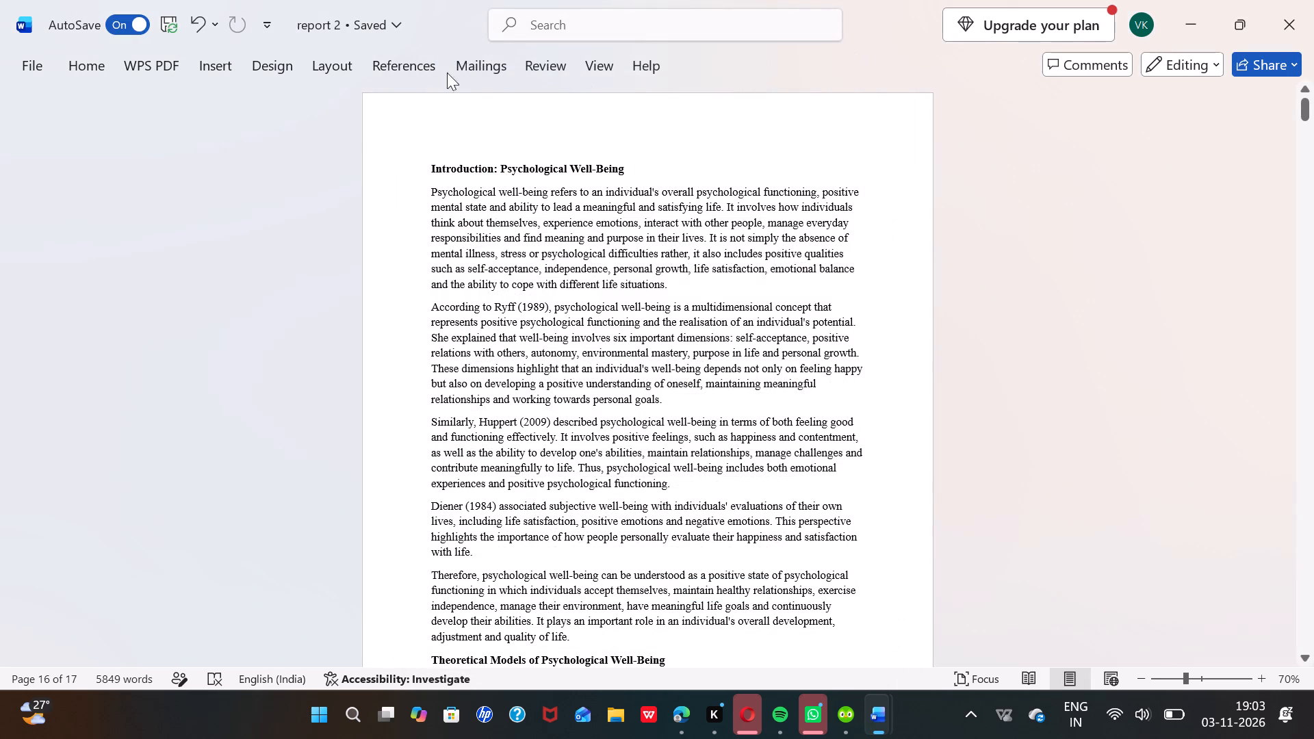
Apply a 1.27 cm first-line indent to the "The constructed survey tool" paragraph.
left_click(103, 67)
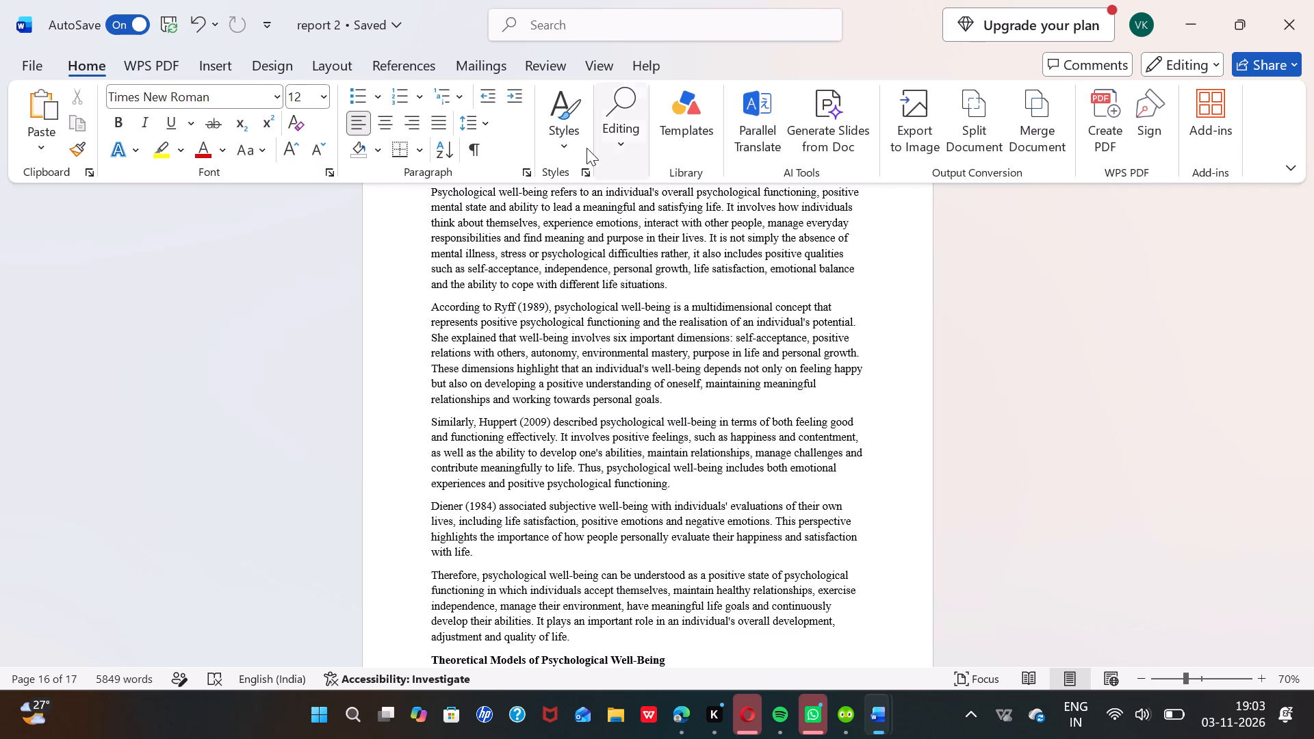
left_click(525, 172)
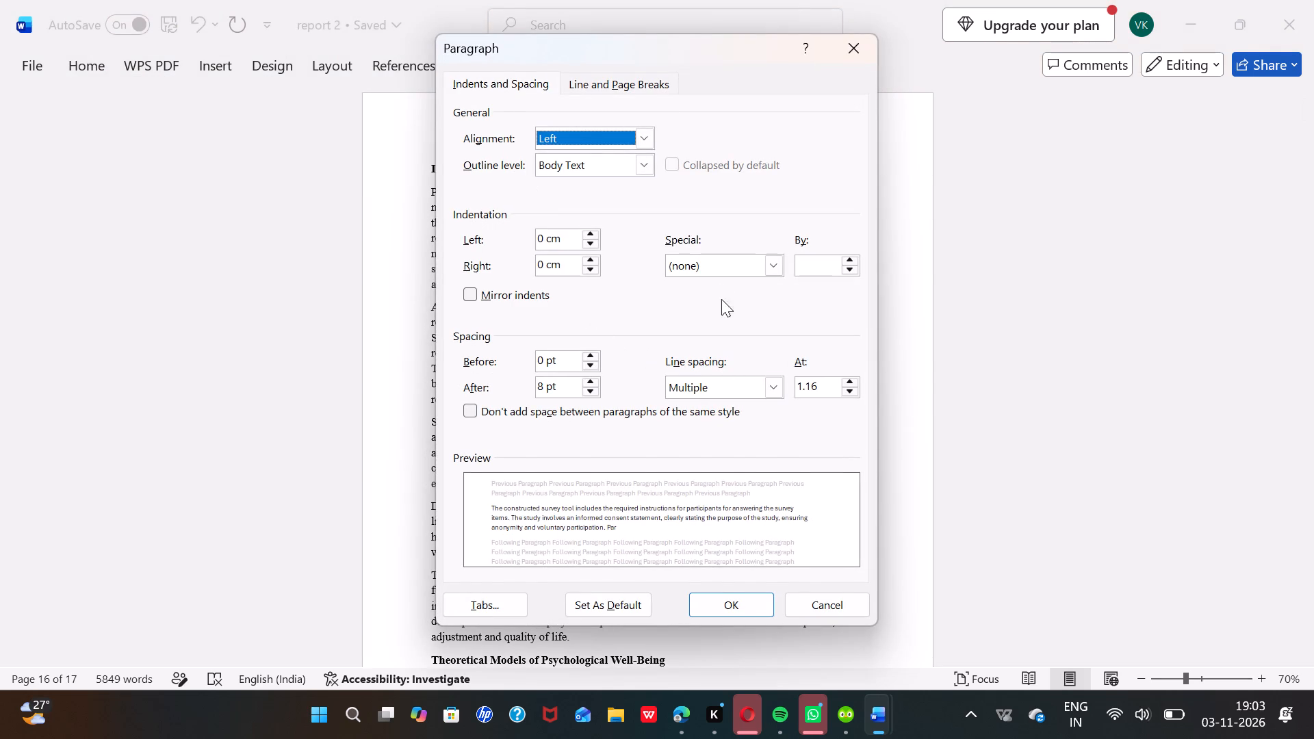
left_click(771, 261)
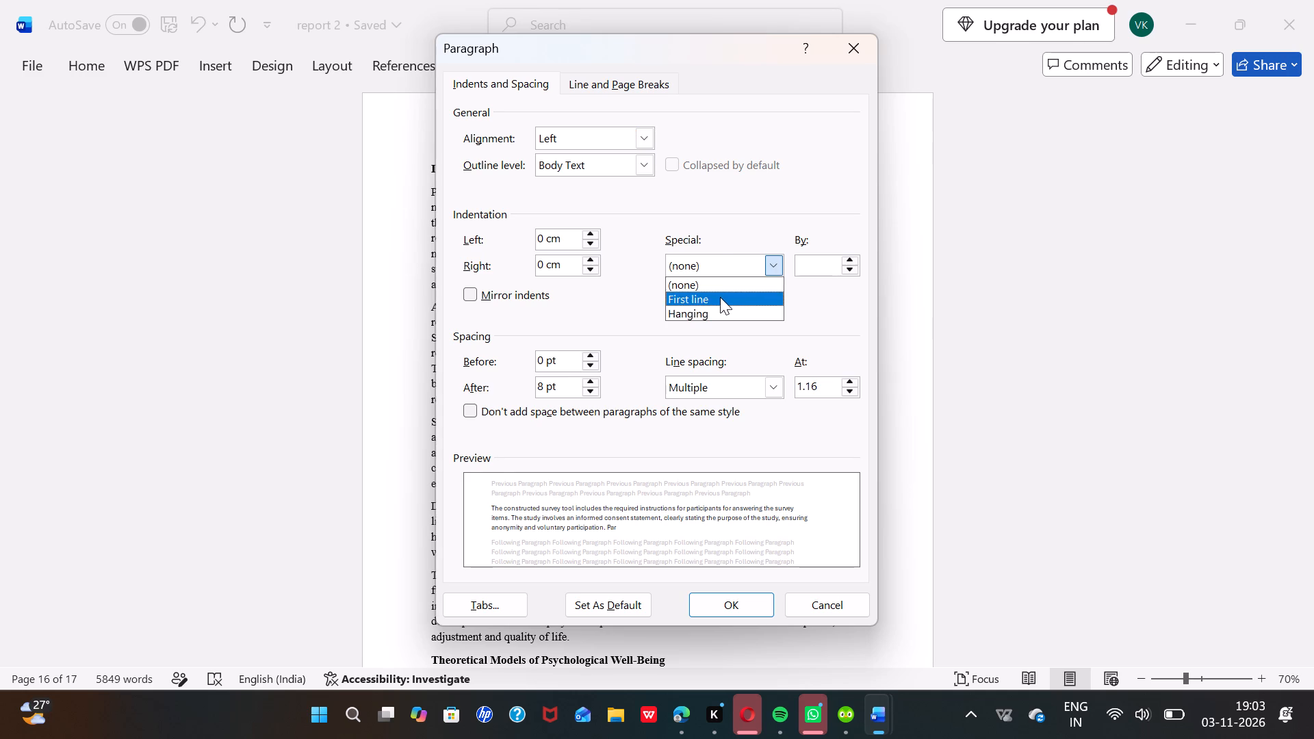
left_click(720, 297)
left_click(725, 600)
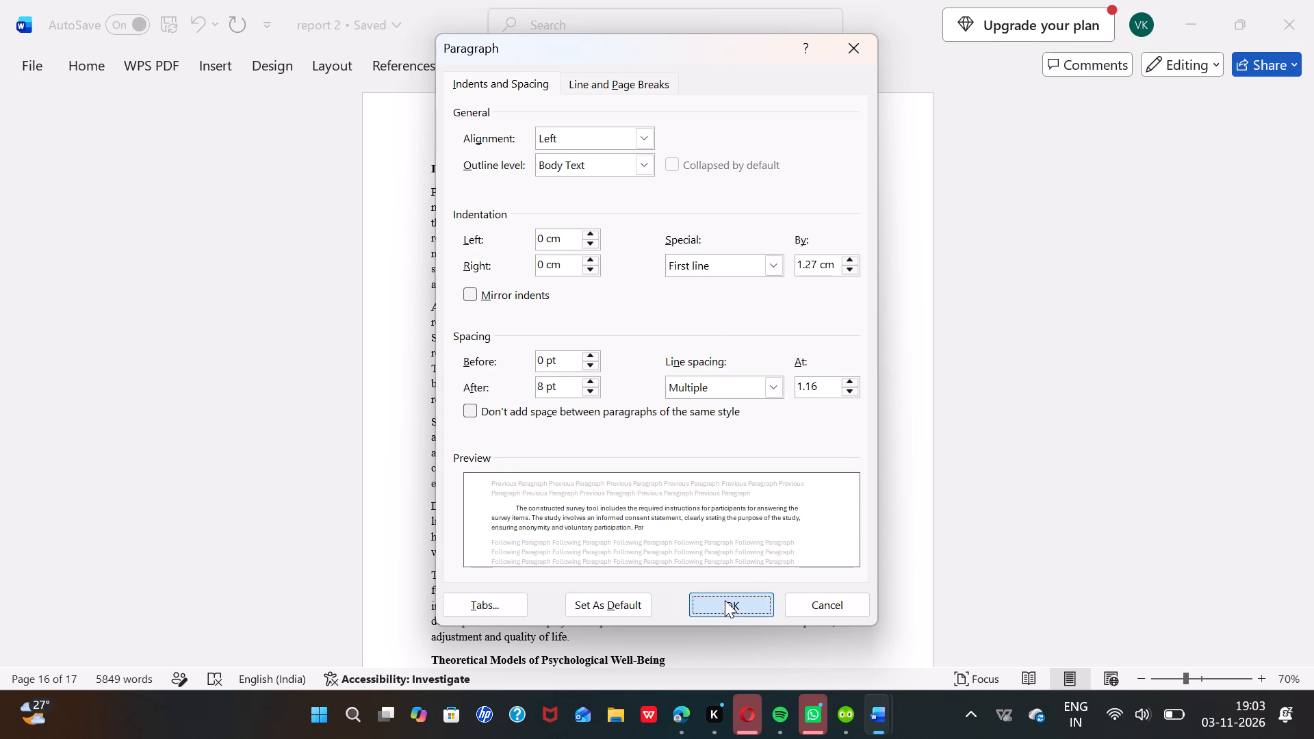
Clear the before, after and multiple line spacing values in the paragraph settings of the "The constructed survey tool" paragraph.
scroll(725, 600, "down", 3)
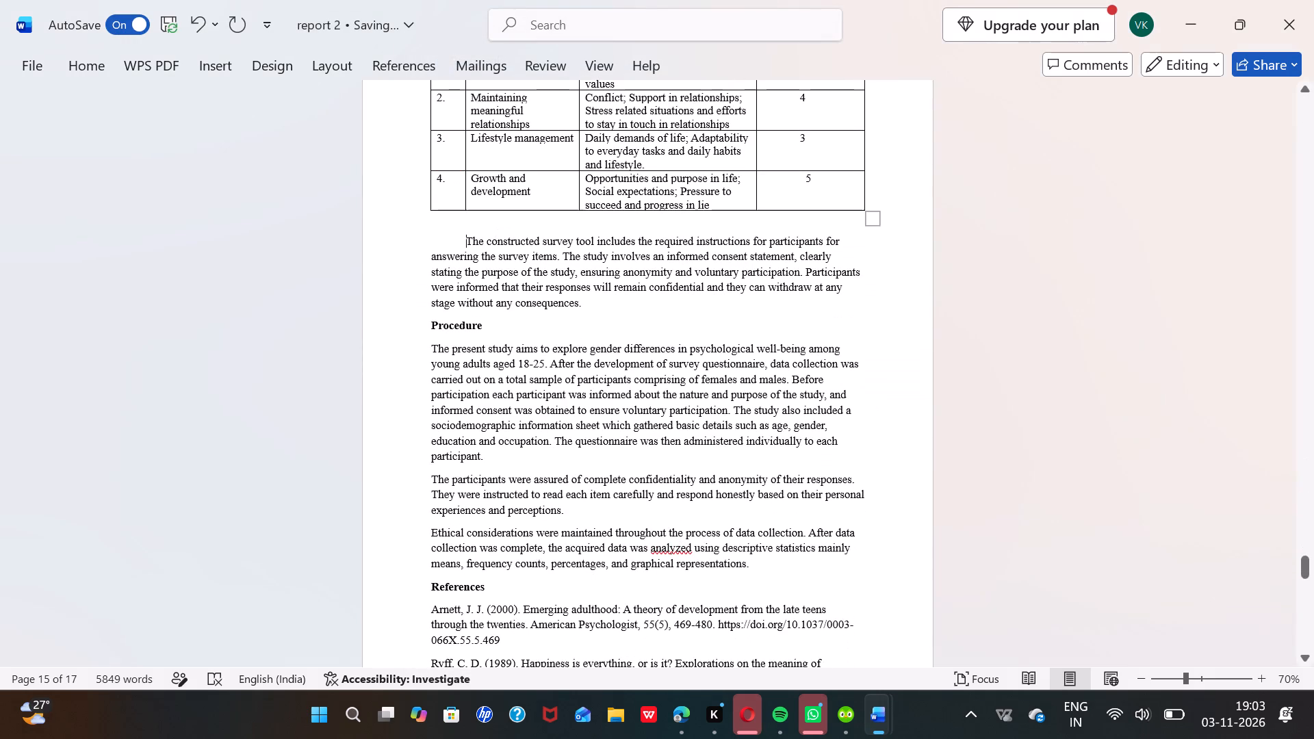
scroll(725, 600, "down", 2)
scroll(725, 600, "up", 7)
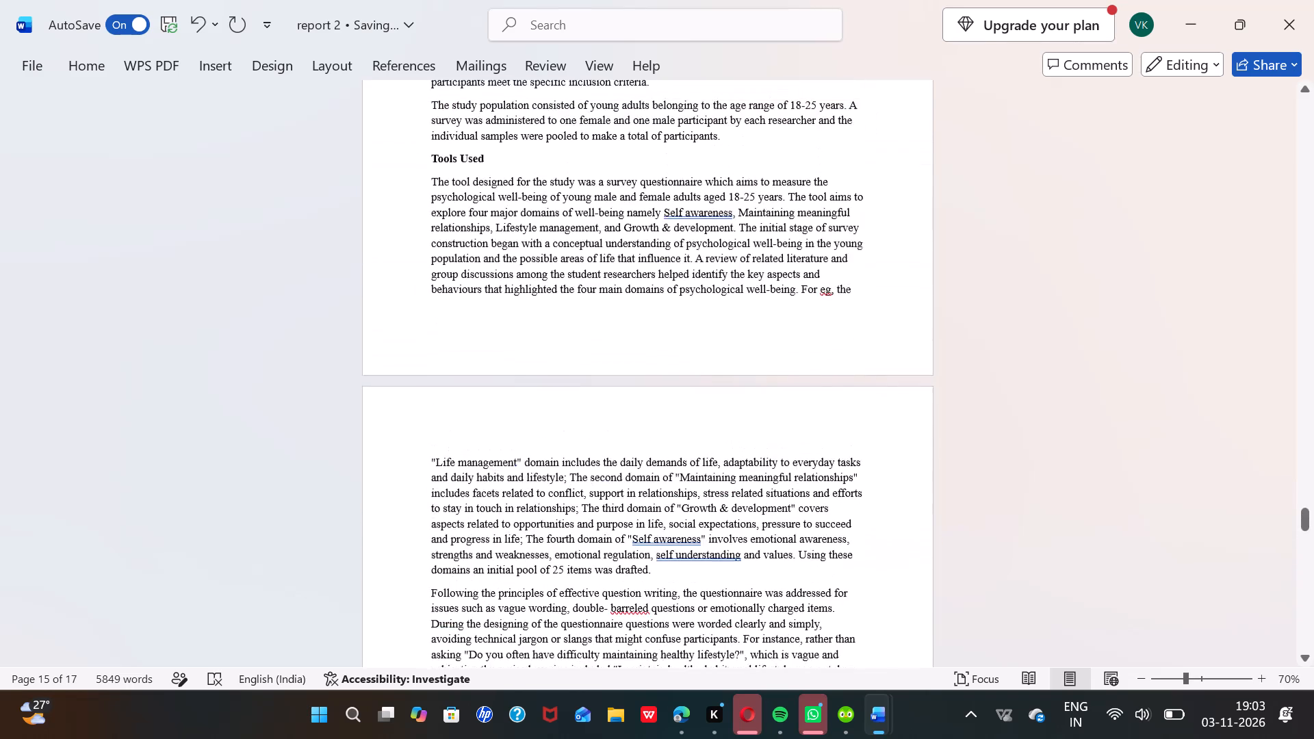
scroll(725, 600, "up", 4)
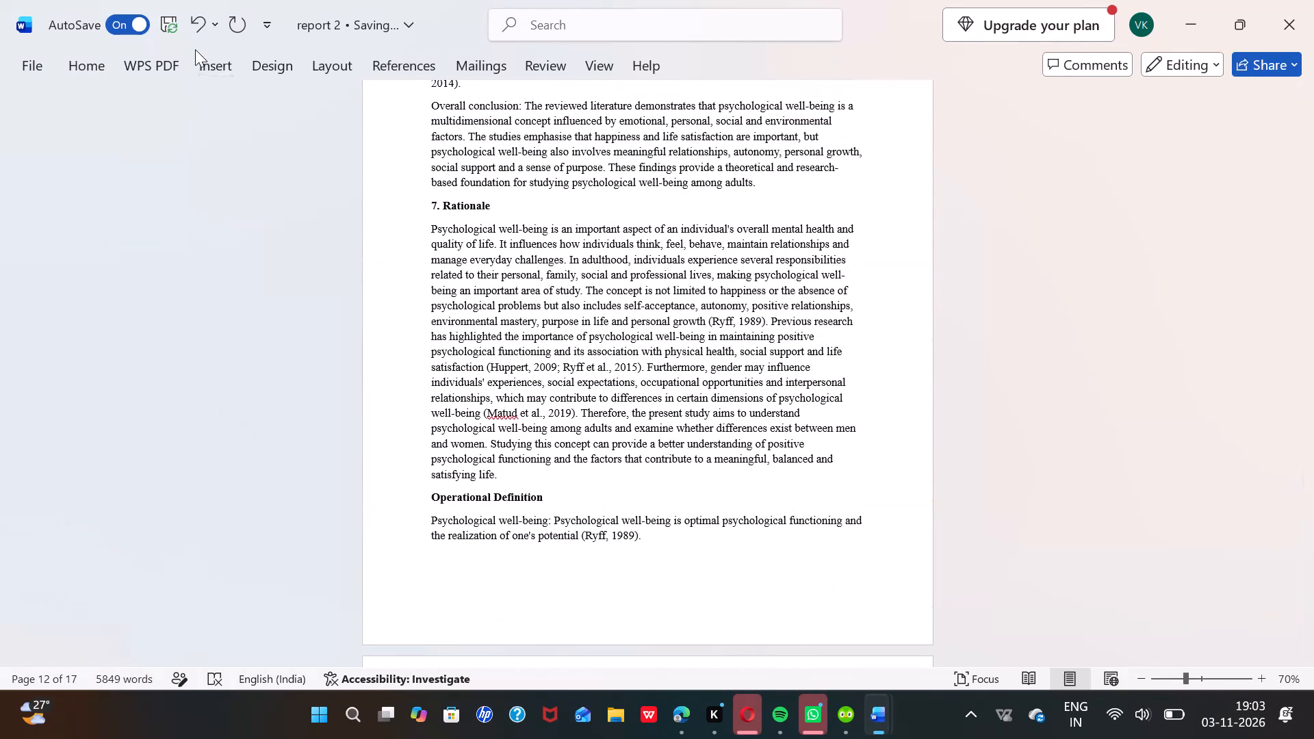
left_click(99, 57)
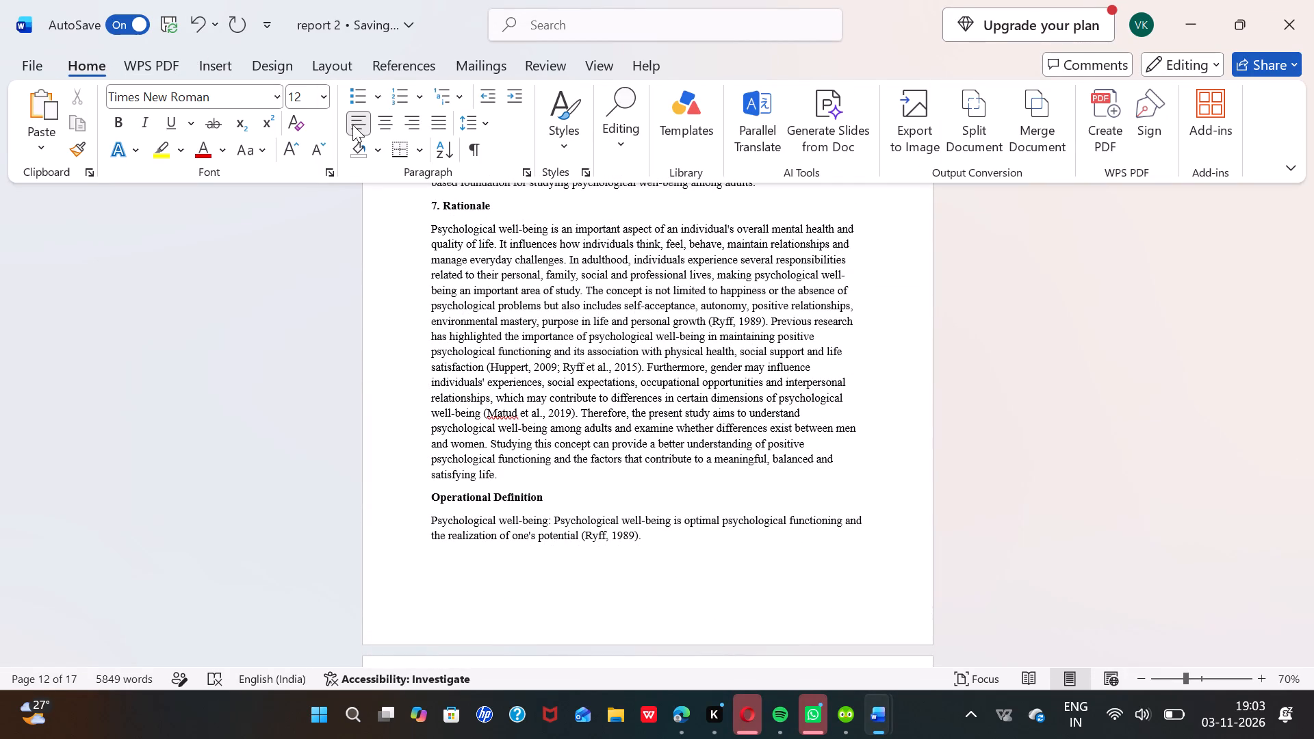
left_click(526, 171)
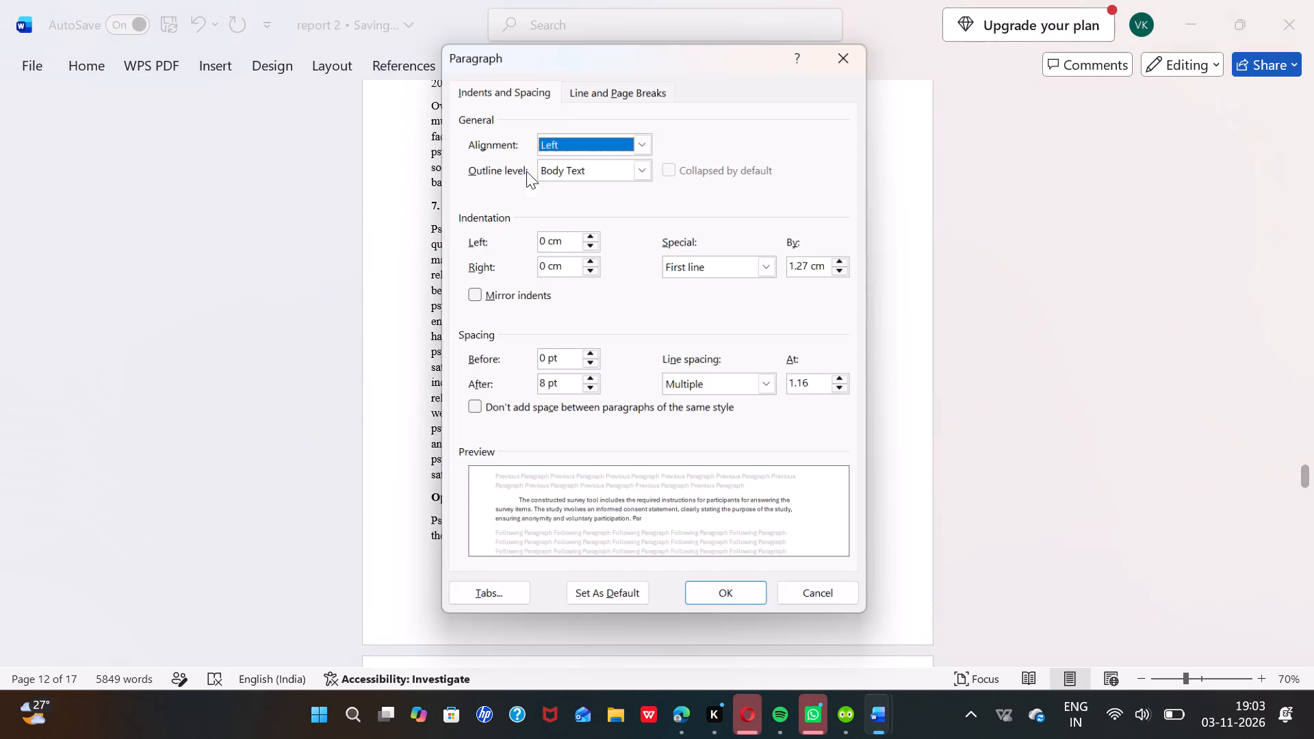
left_click(780, 388)
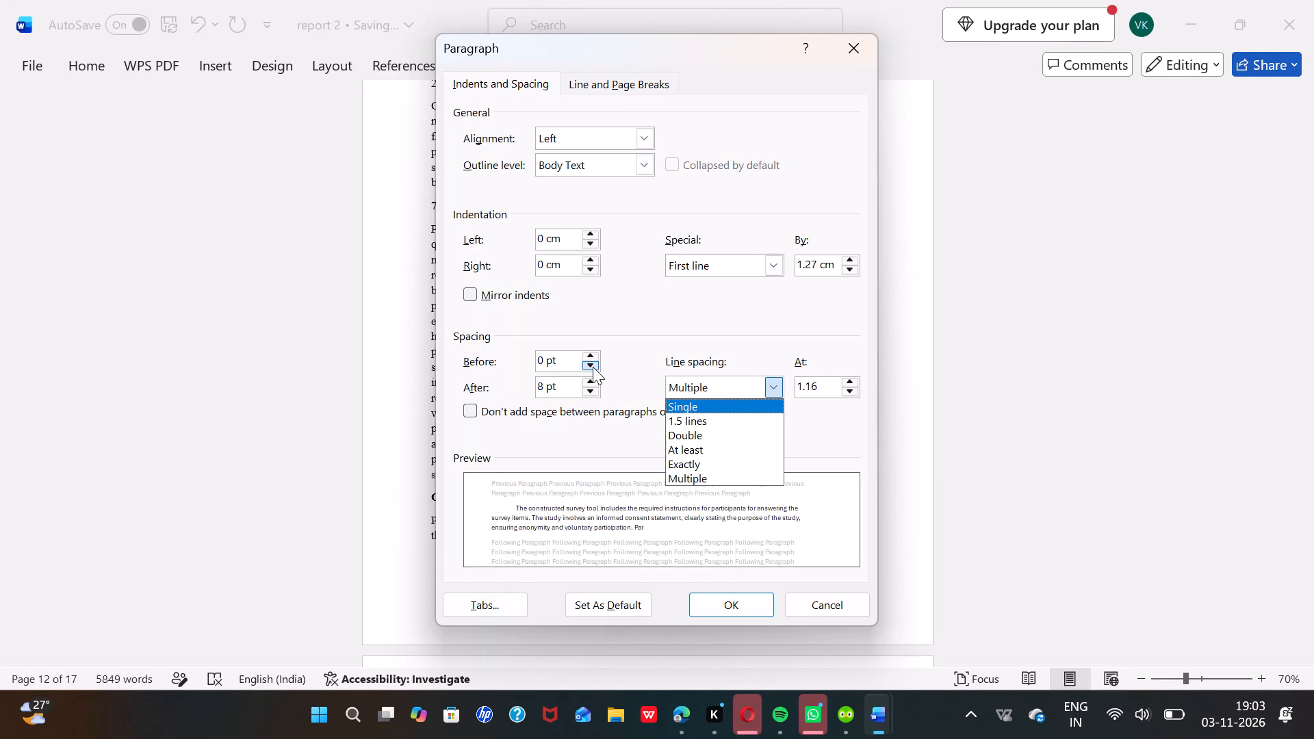
left_click(567, 358)
key("BackSpace")
key("BackSpace")
key("BackSpace")
key("BackSpace")
key("BackSpace")
key("BackSpace")
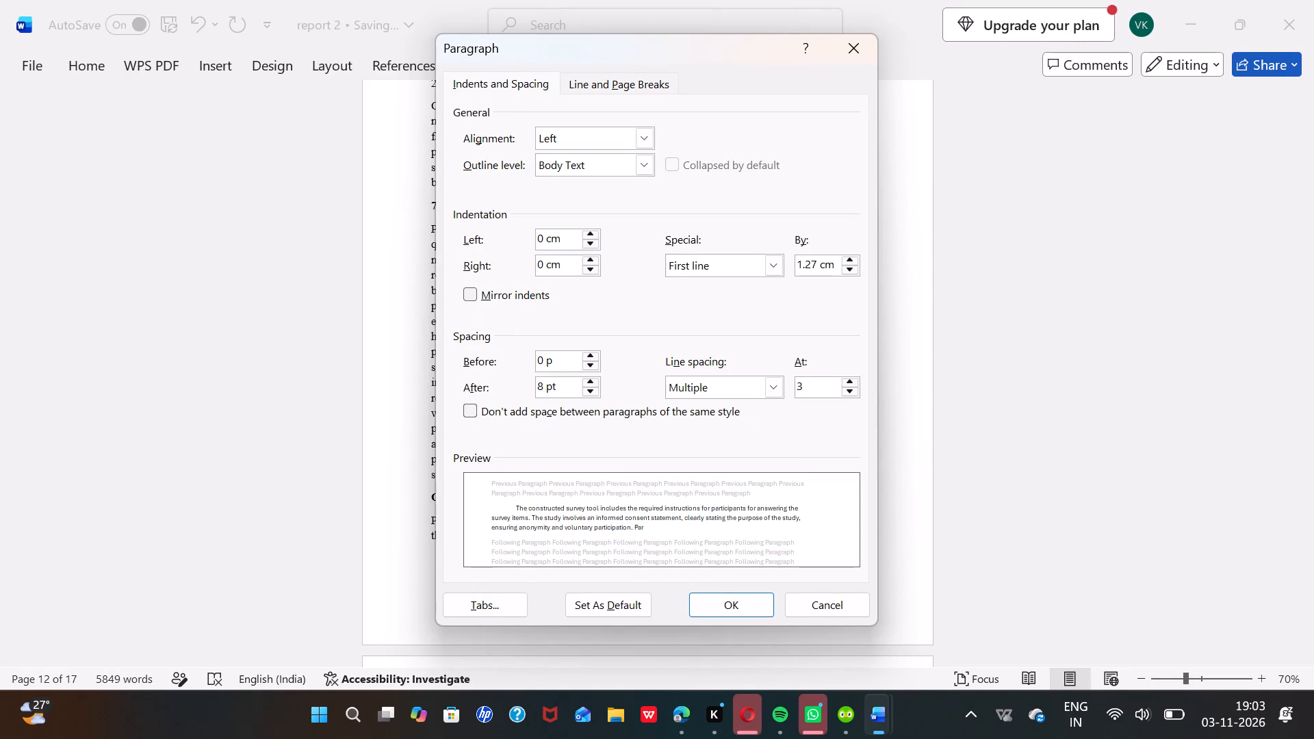
left_click(730, 387)
left_click_drag(704, 385, 677, 385)
key("BackSpace")
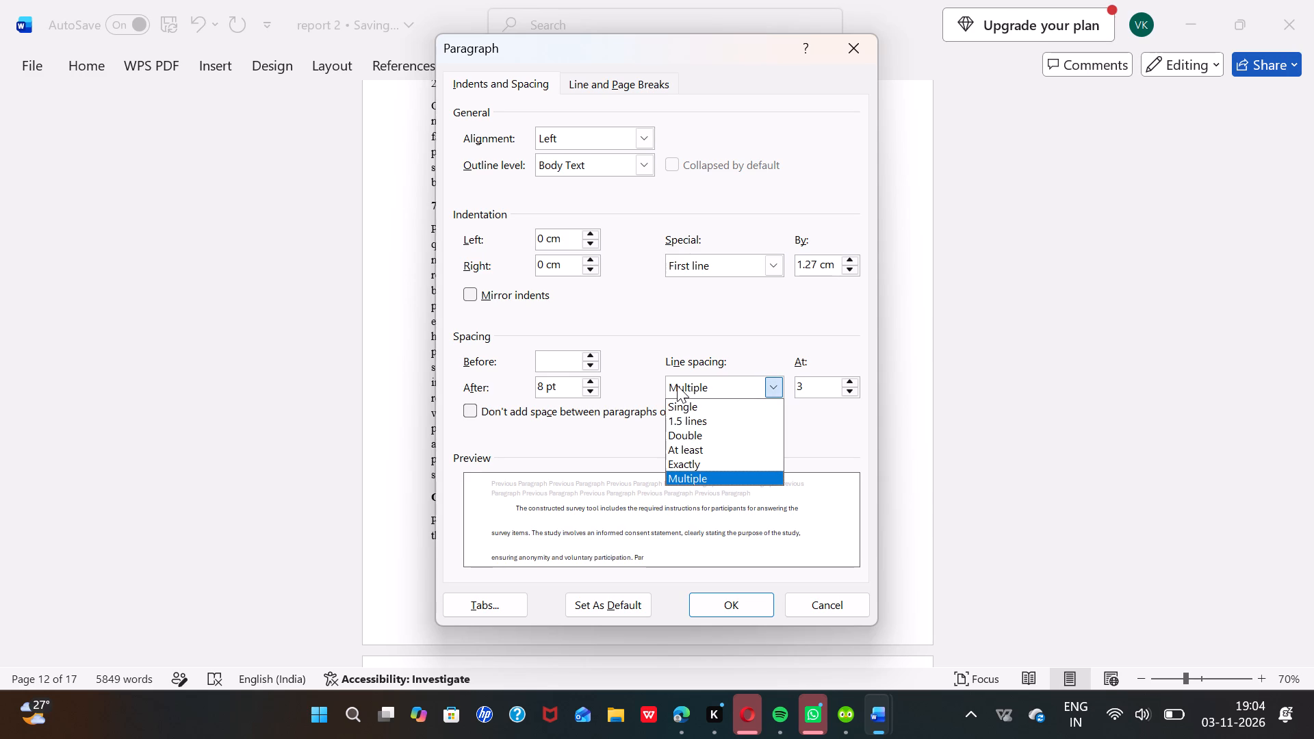
left_click(571, 386)
key("BackSpace")
key("BackSpace")
key("BackSpace")
key("BackSpace")
key("BackSpace")
key("BackSpace")
key("BackSpace")
key("BackSpace")
key("BackSpace")
key("BackSpace")
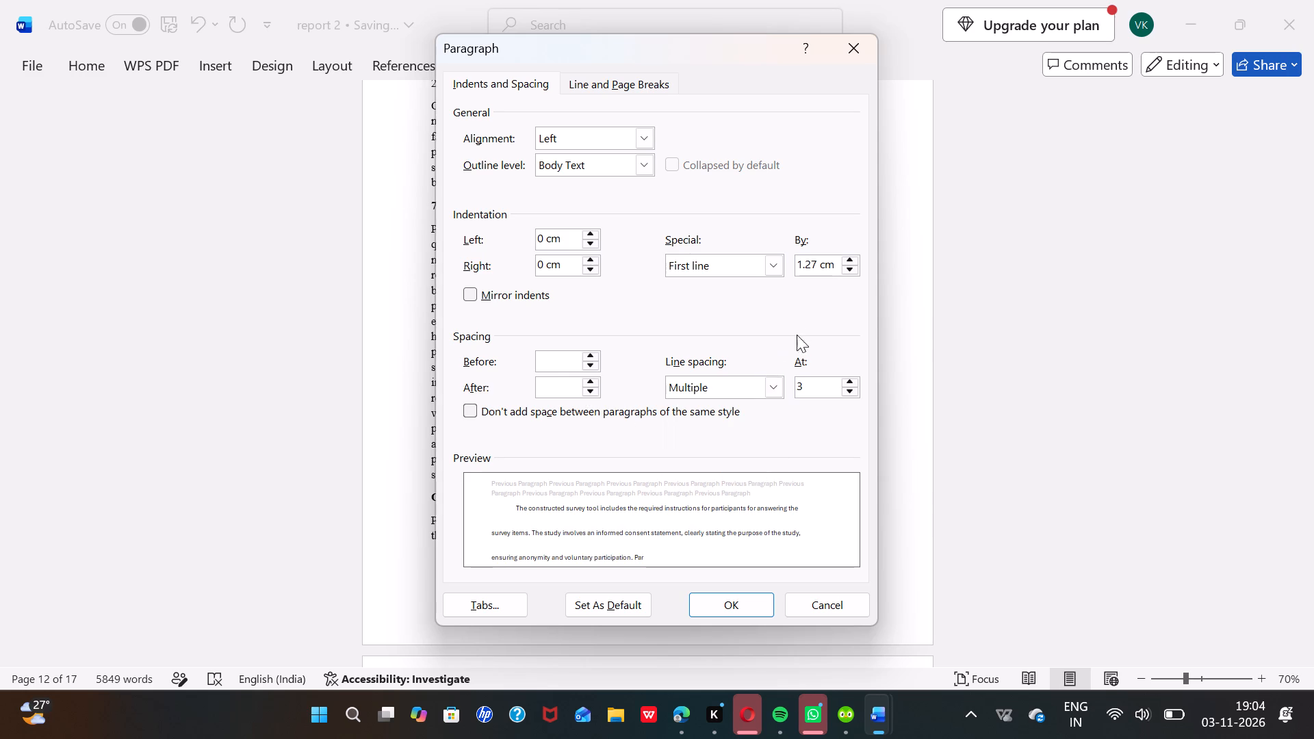
left_click(809, 383)
key("BackSpace")
Set the line spacing of the "The constructed survey tool" paragraph to single and apply the paragraph settings.
left_click(716, 386)
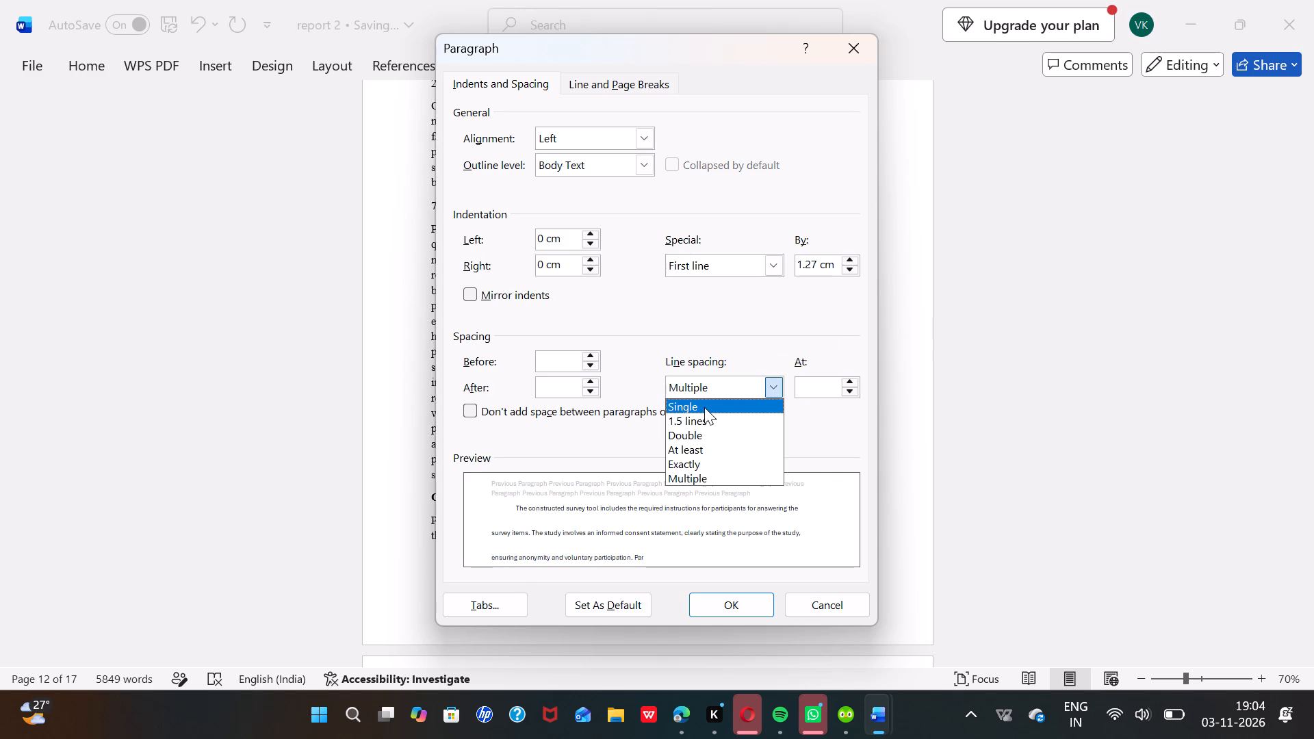
left_click(704, 407)
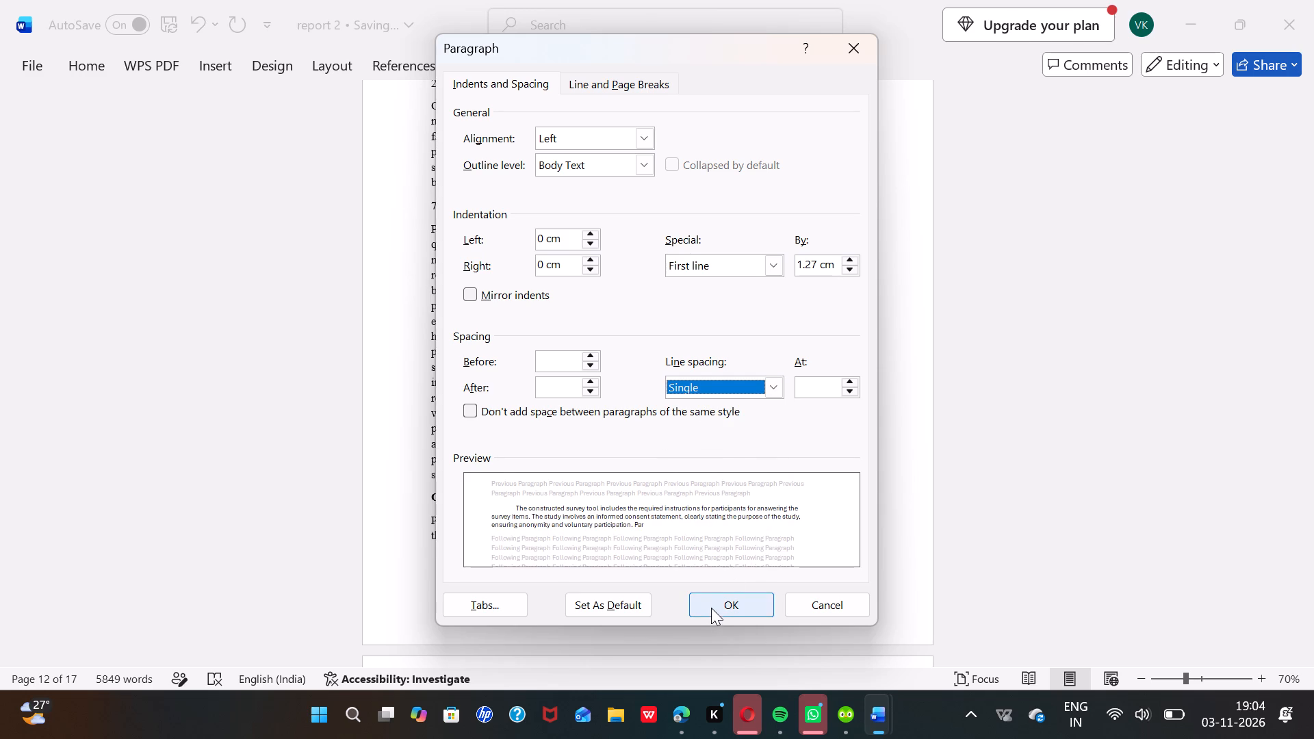
left_click(721, 610)
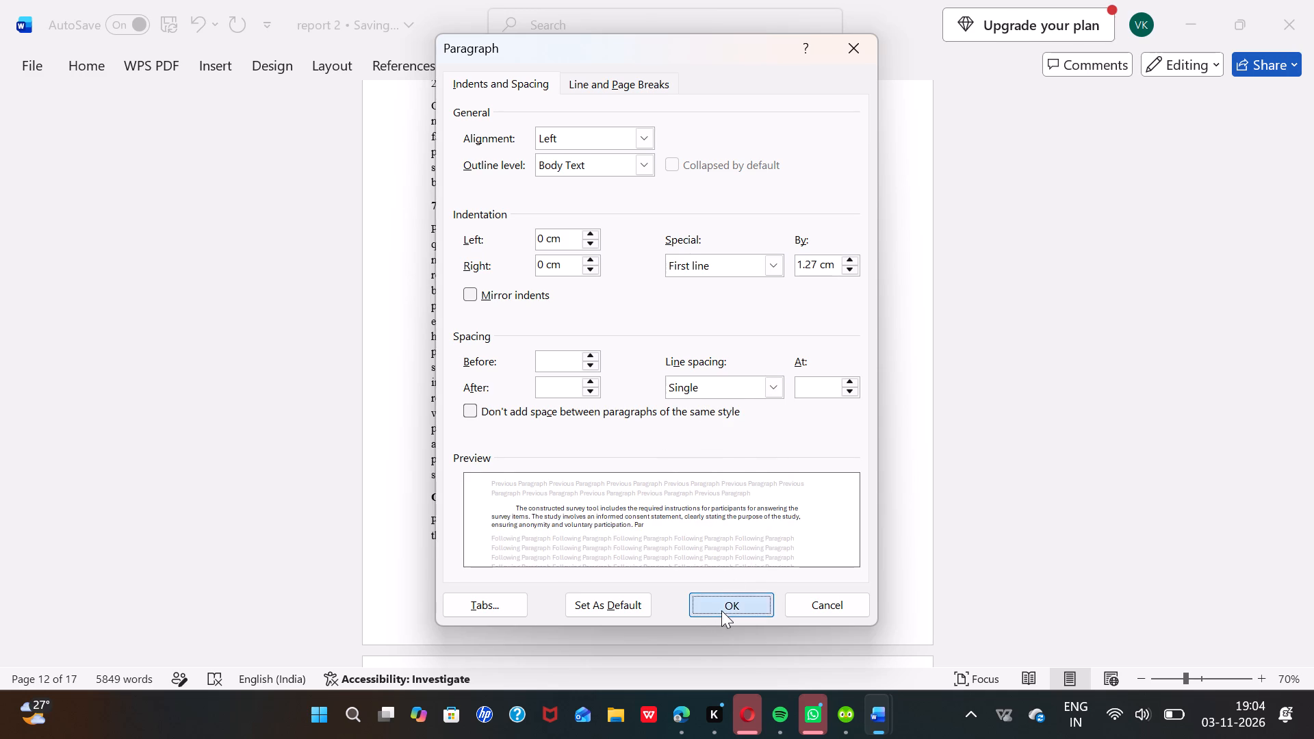
Clear the before and after spacing values in the paragraph settings of the "The constructed survey tool" paragraph.
scroll(721, 610, "up", 1)
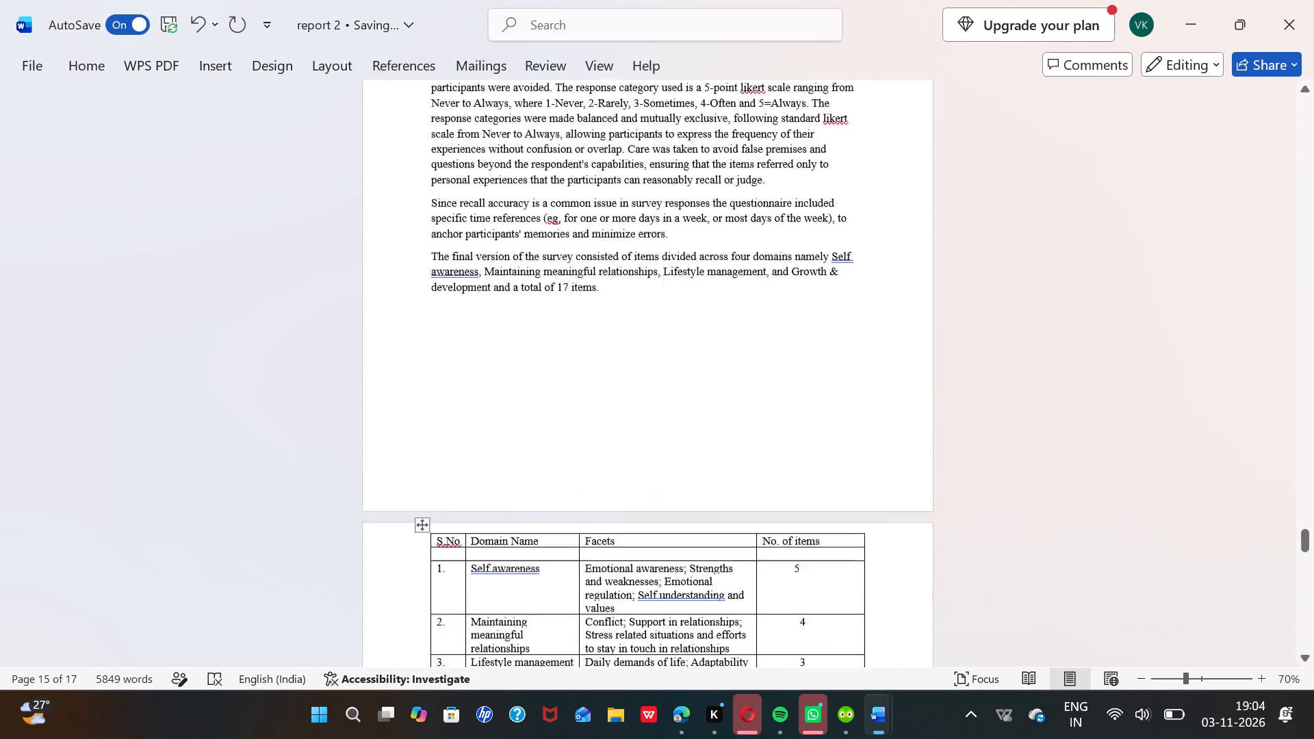
scroll(721, 610, "up", 7)
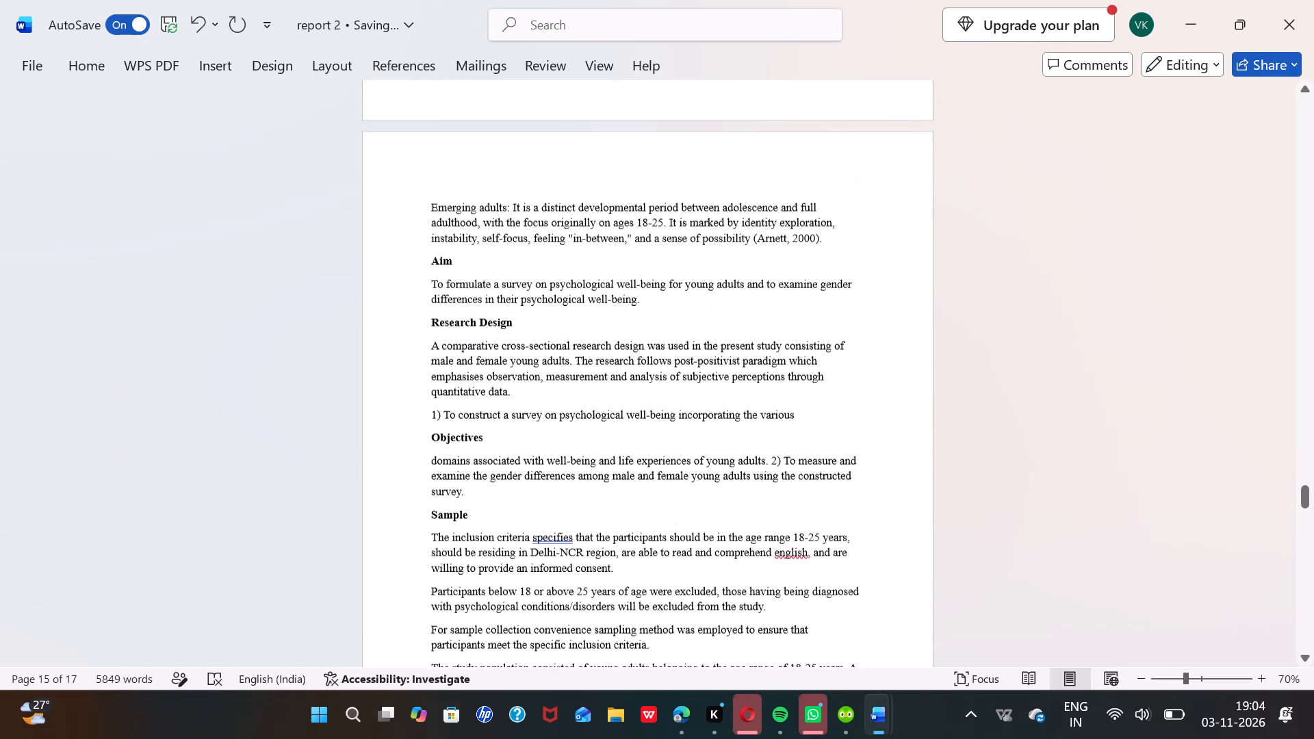
scroll(721, 610, "up", 15)
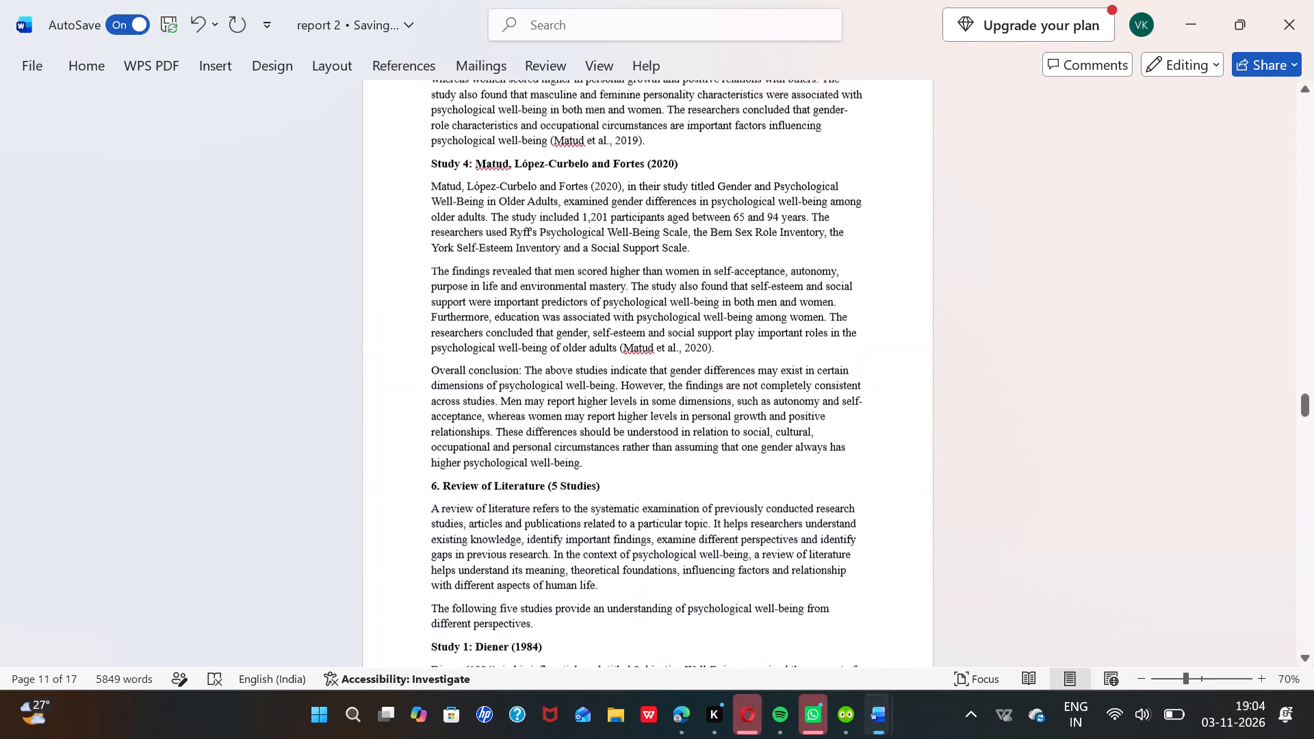
left_click(91, 65)
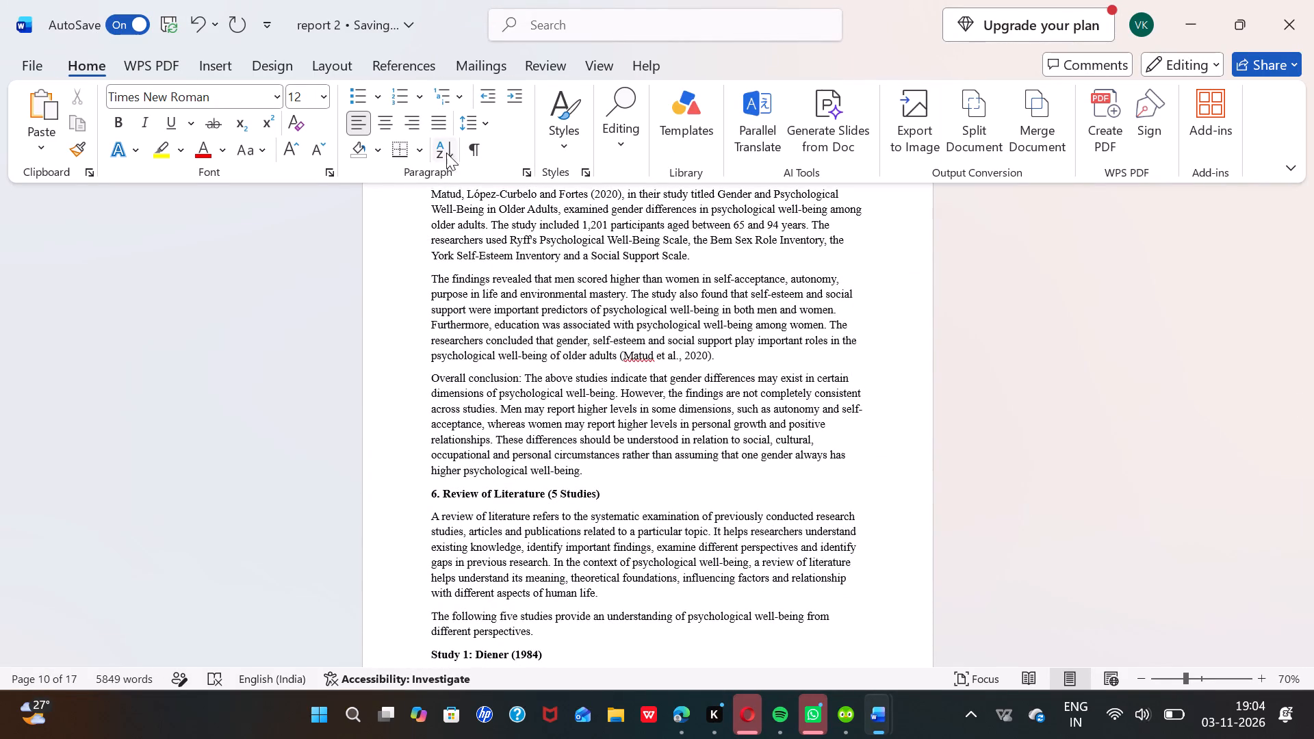
left_click(531, 174)
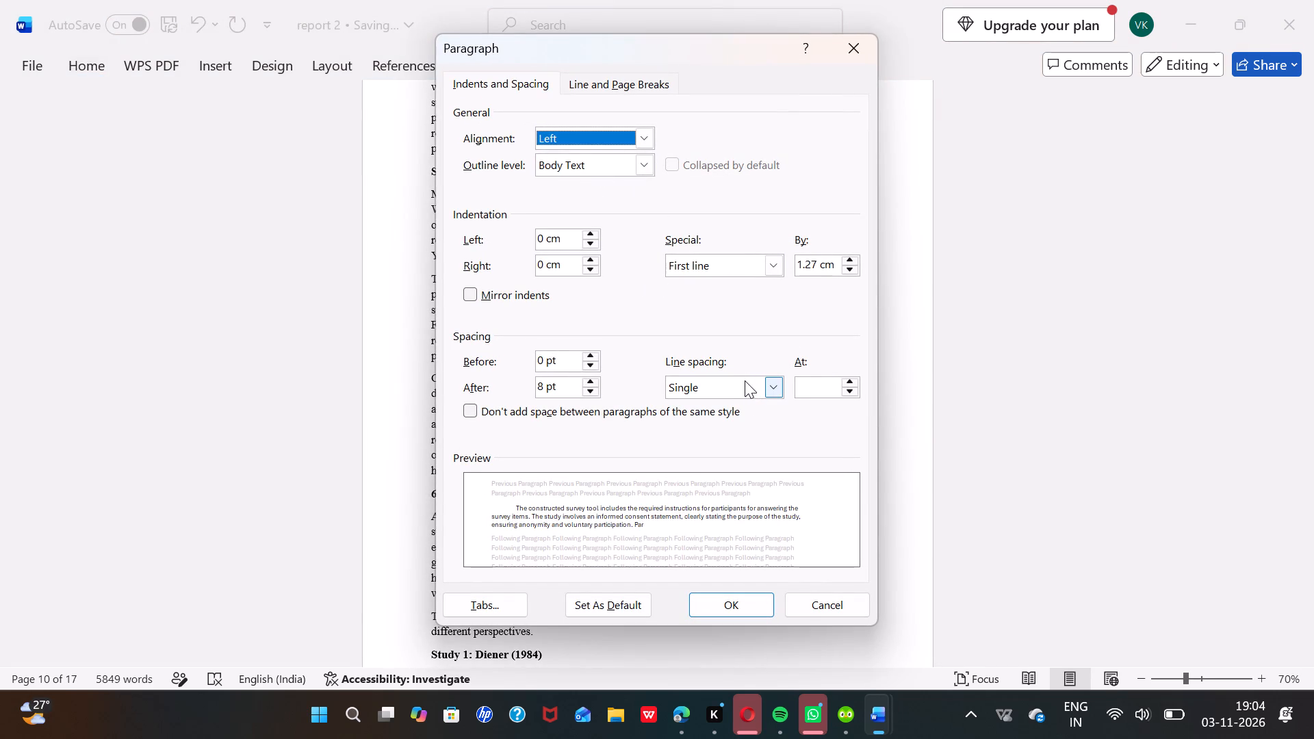
left_click(565, 361)
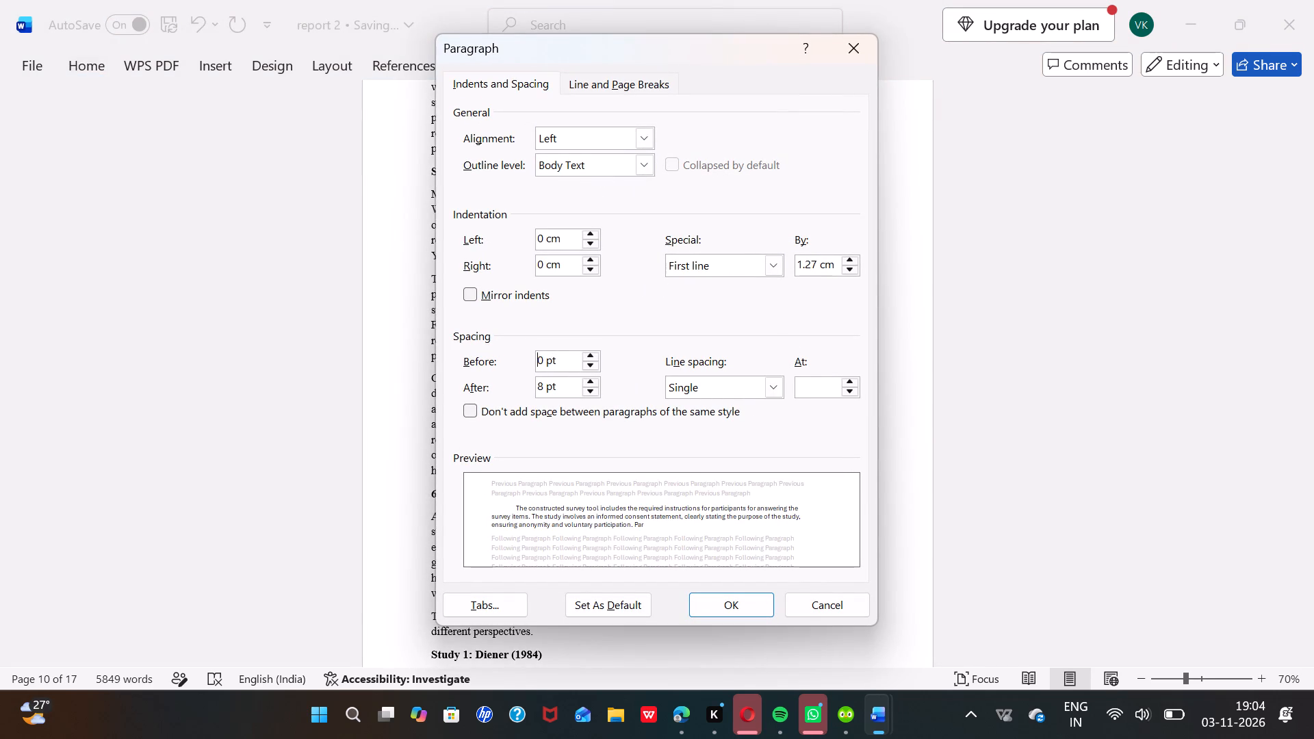
key("BackSpace")
key("BackSpace")
key("BackSpace")
key("BackSpace")
key("BackSpace")
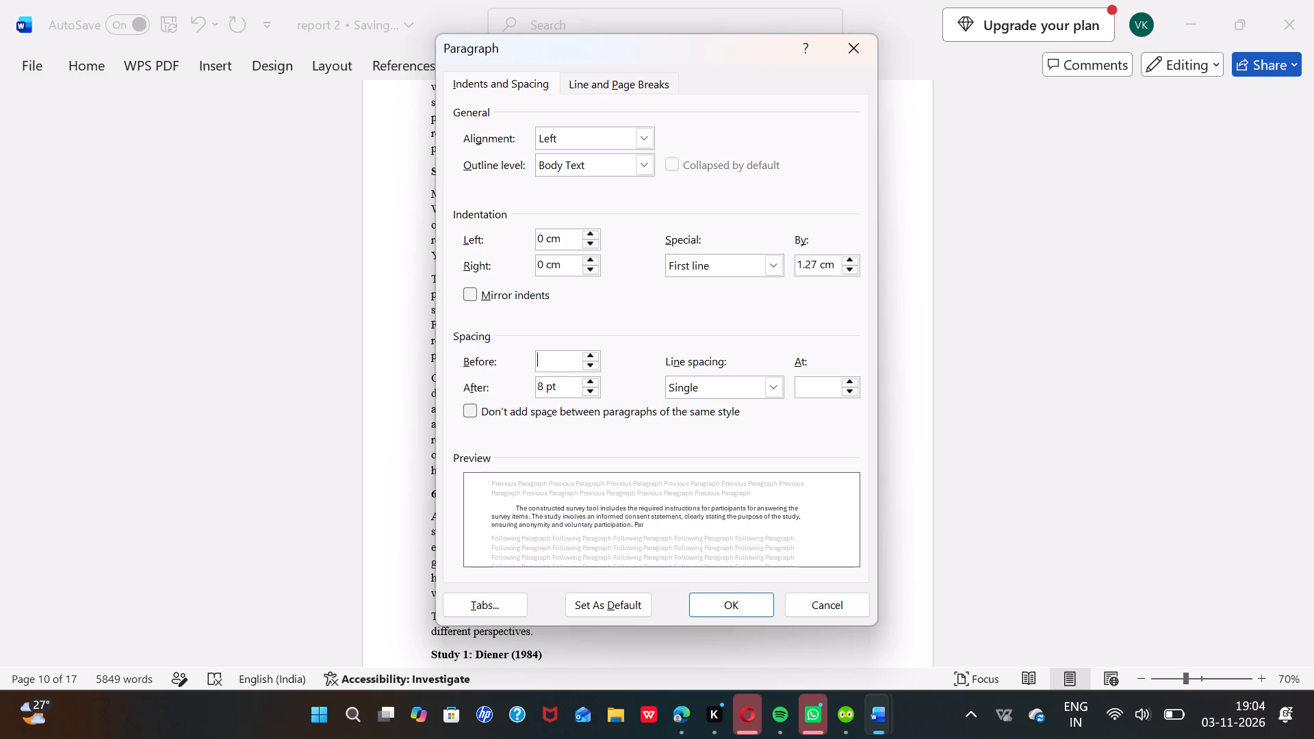
left_click(569, 389)
key("BackSpace")
key("BackSpace")
key("BackSpace")
key("BackSpace")
key("BackSpace")
Set the line spacing of the "The constructed survey tool" paragraph to 1.5 lines and apply the paragraph settings.
left_click(704, 378)
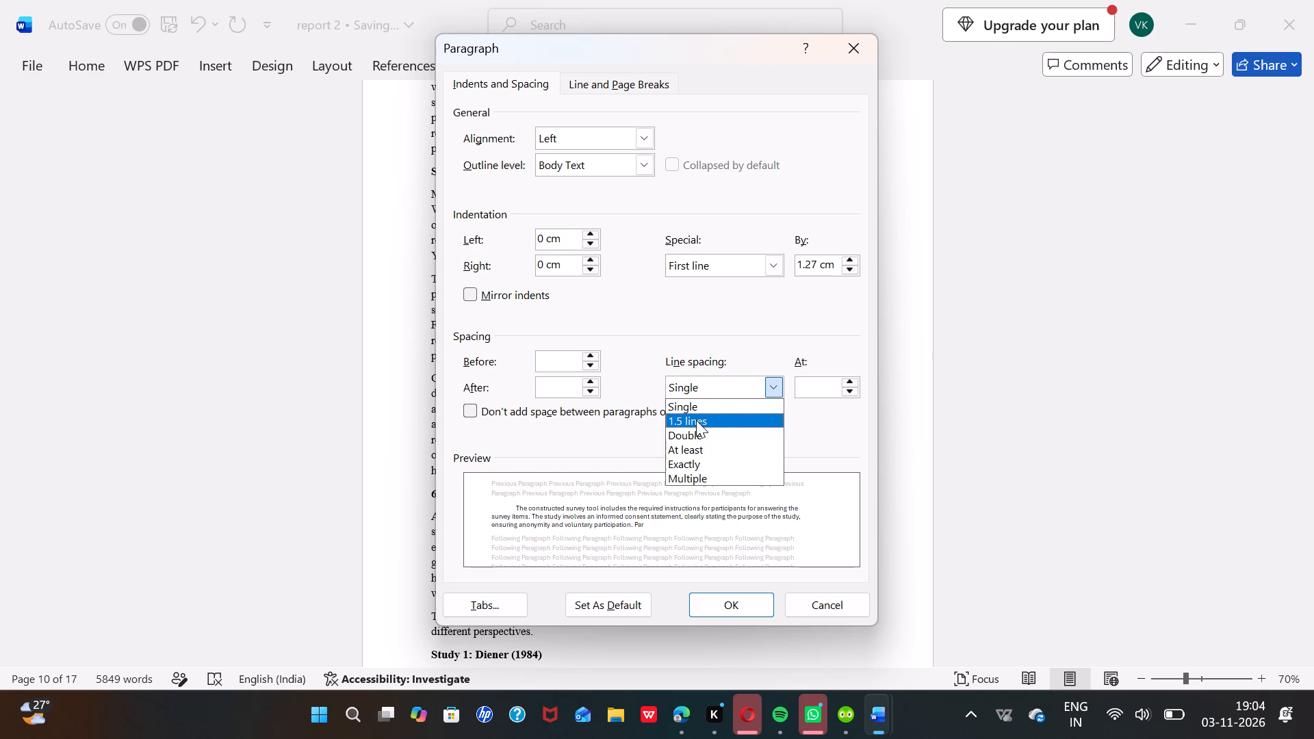
left_click(696, 420)
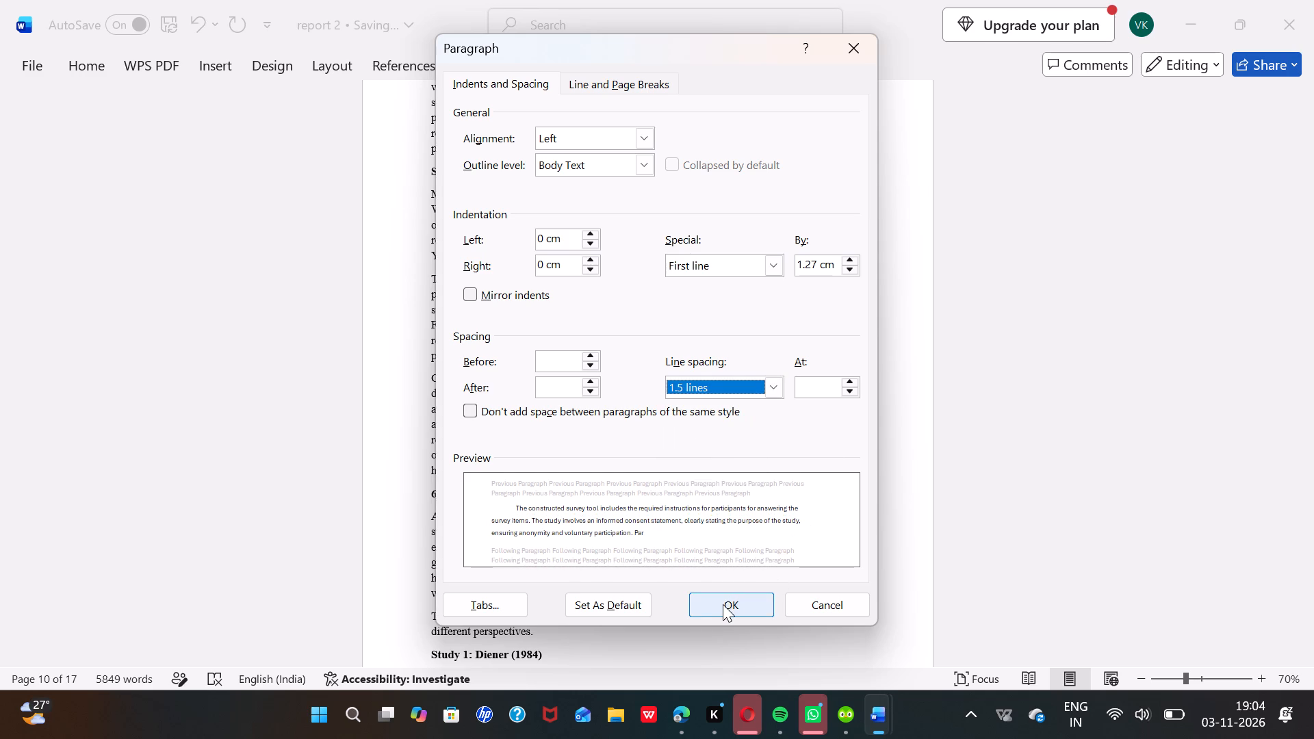
left_click(723, 604)
scroll(723, 604, "down", 2)
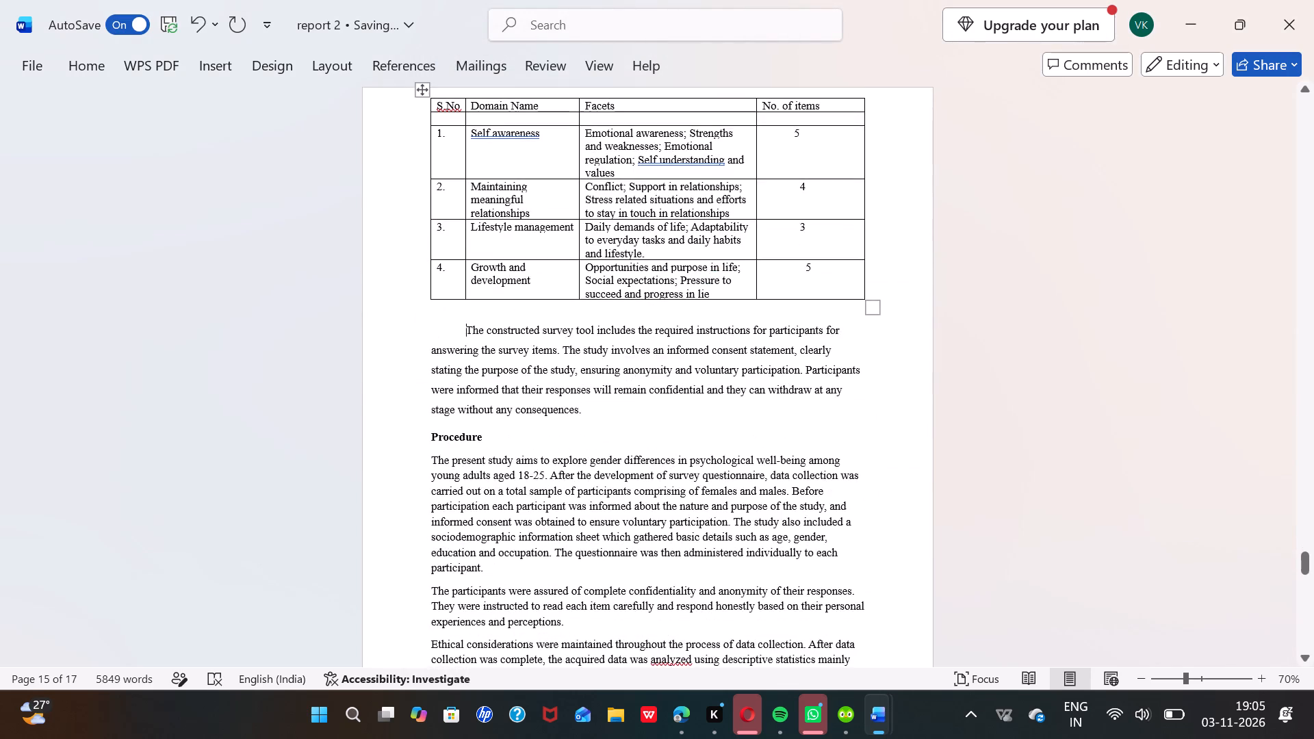
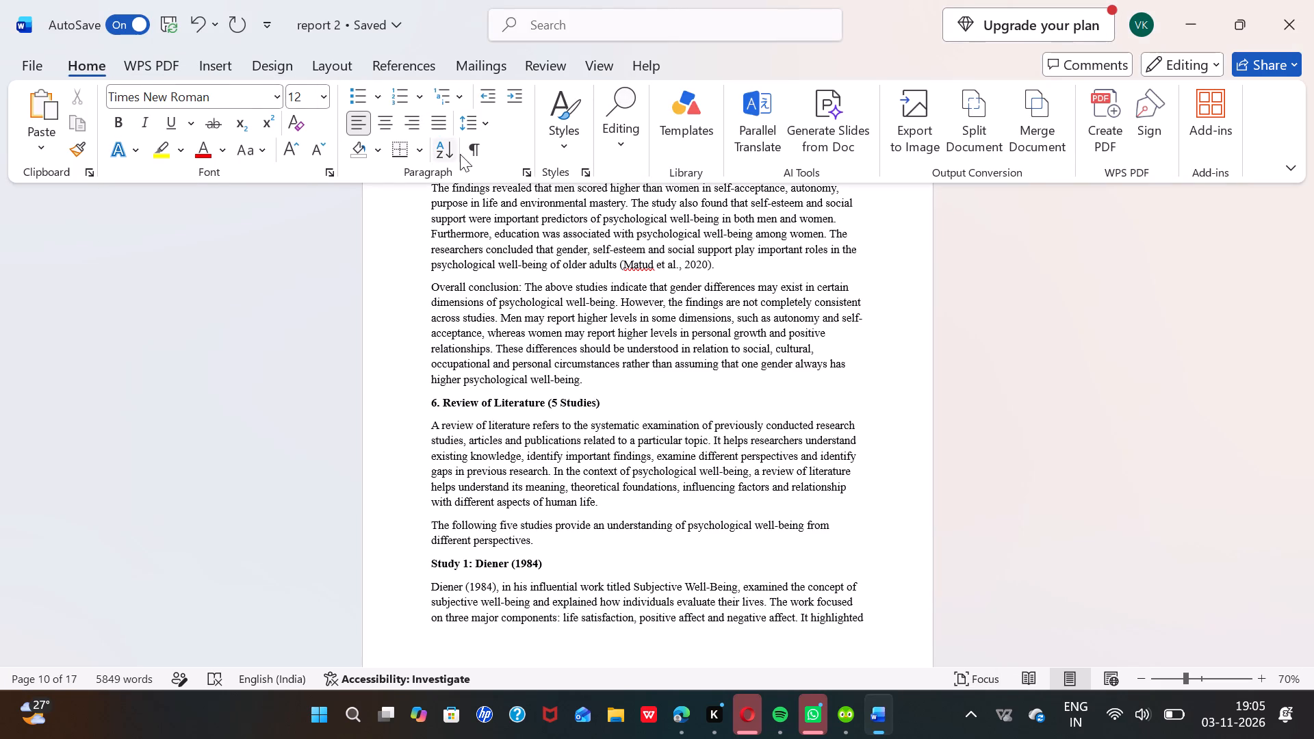
left_click(530, 170)
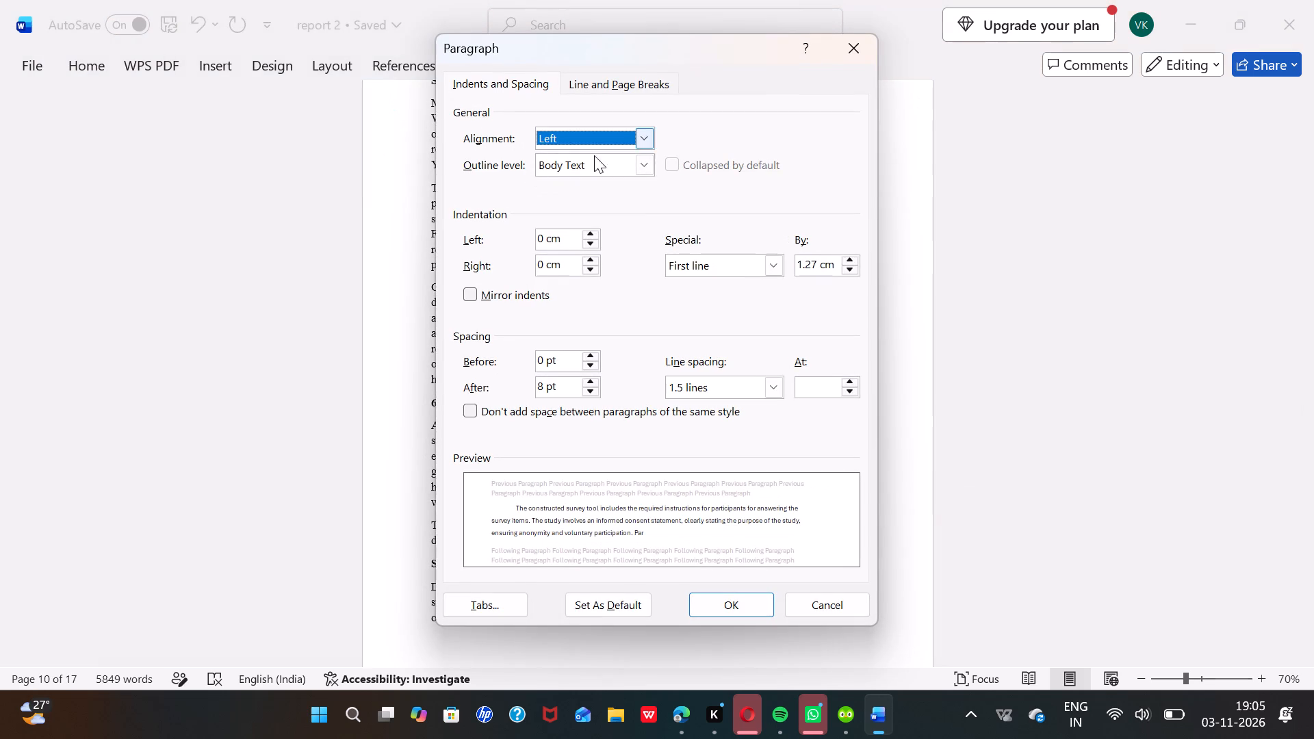
left_click(712, 386)
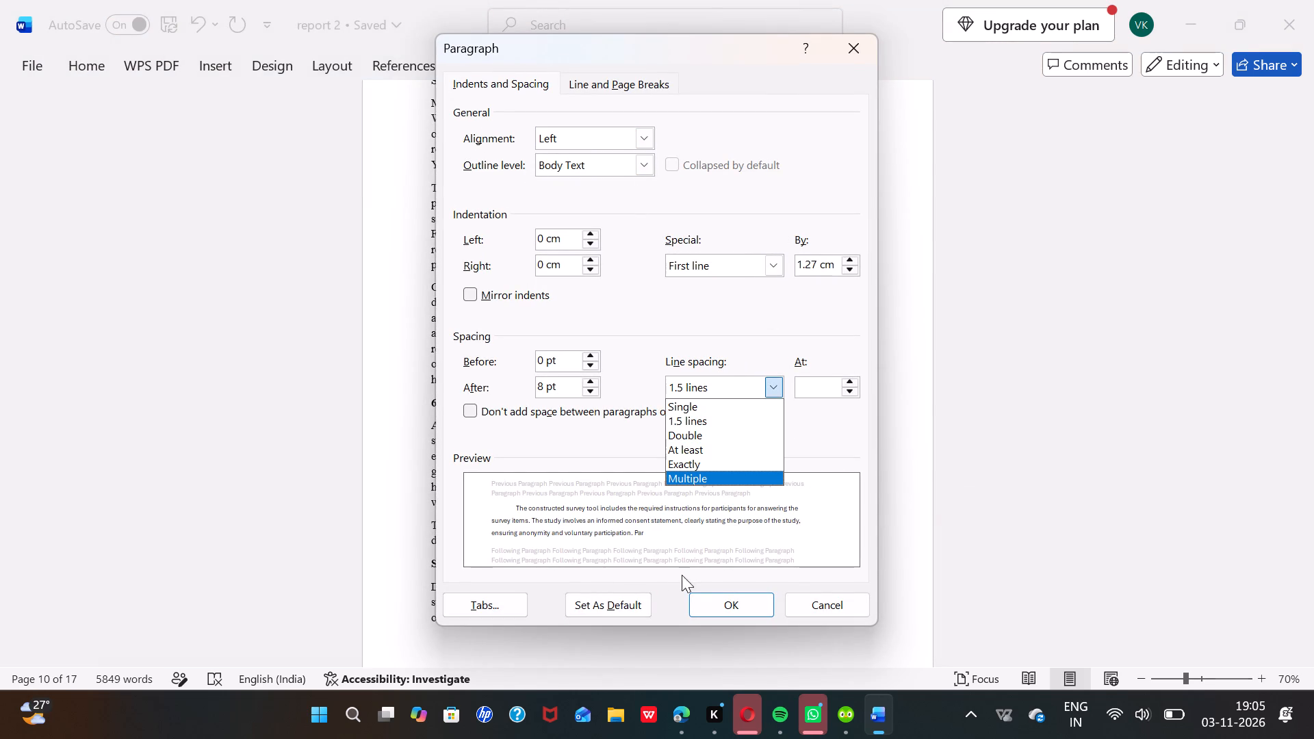
left_click(816, 599)
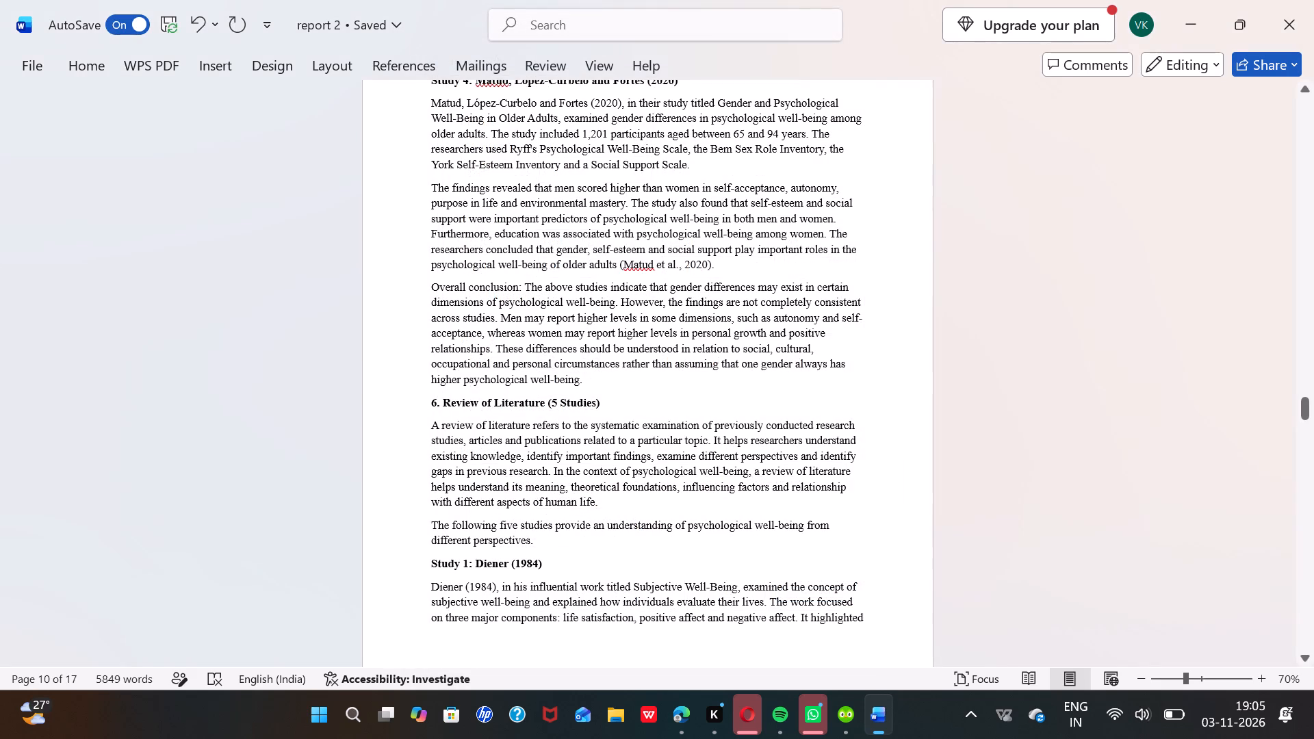
left_click(88, 70)
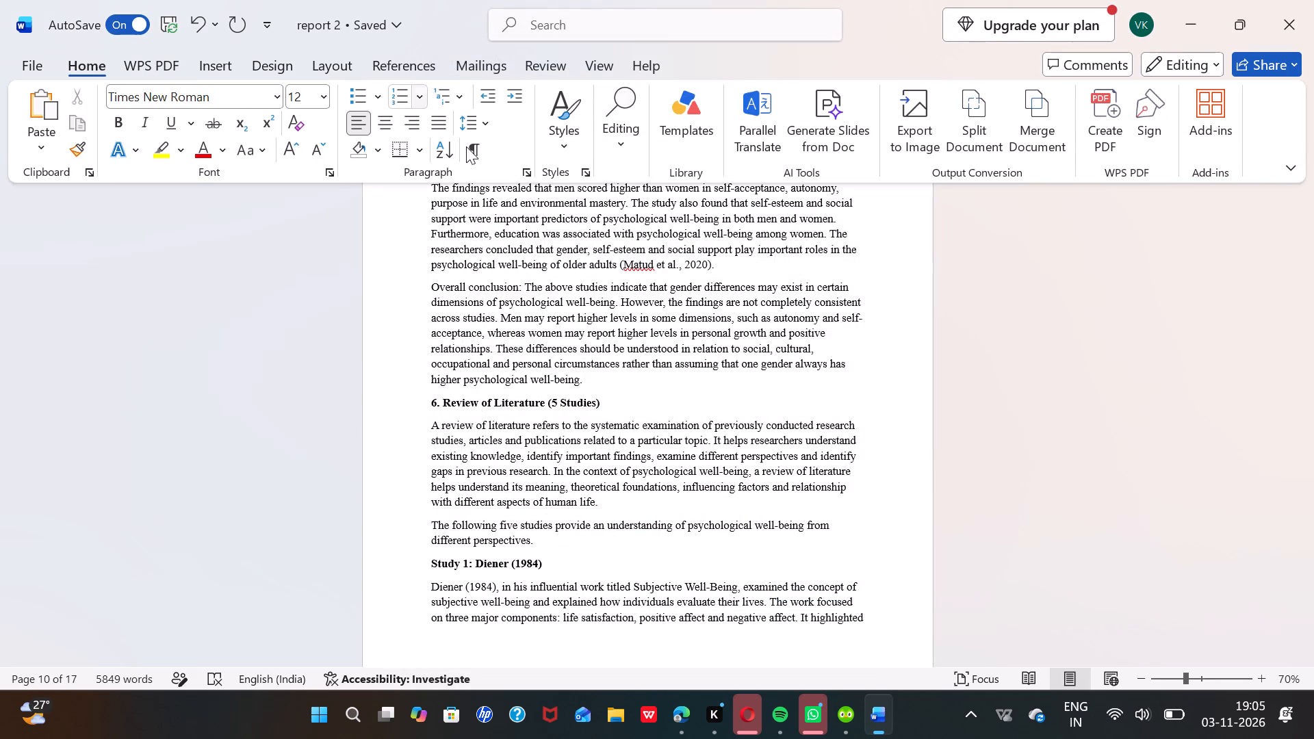
left_click(527, 174)
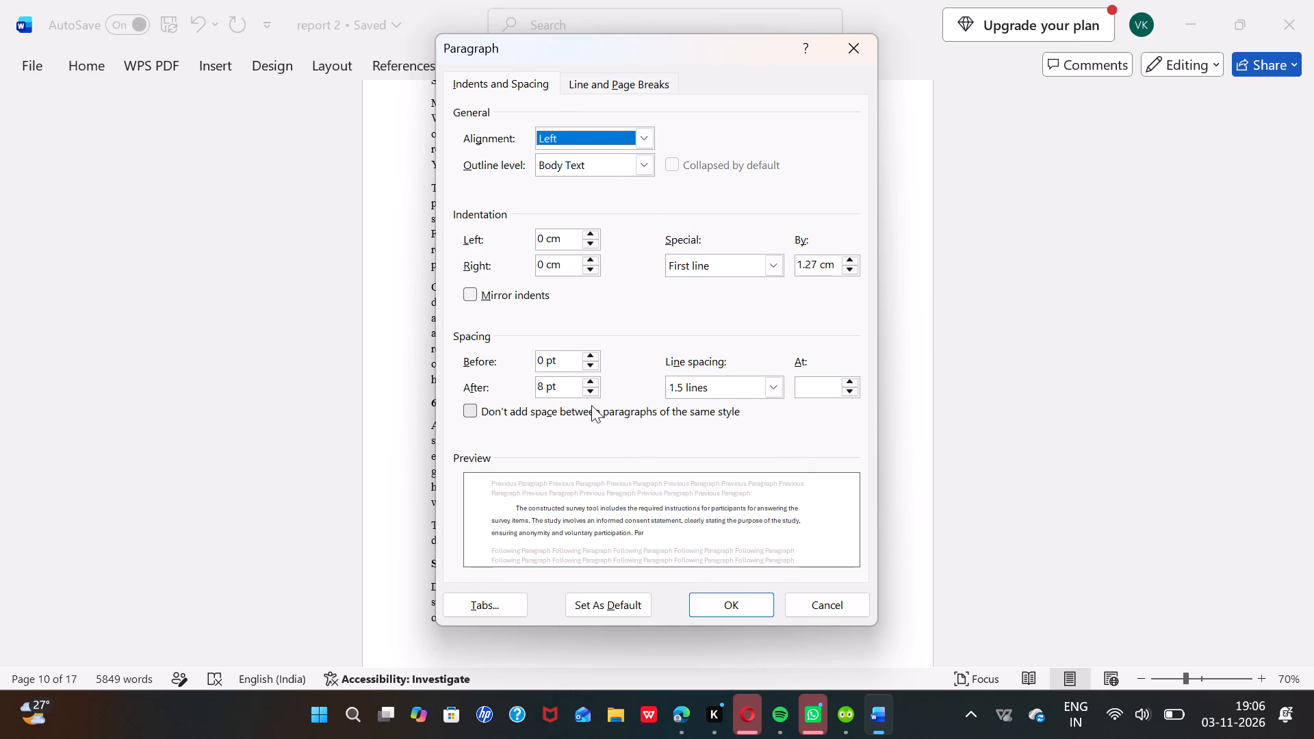
left_click(734, 599)
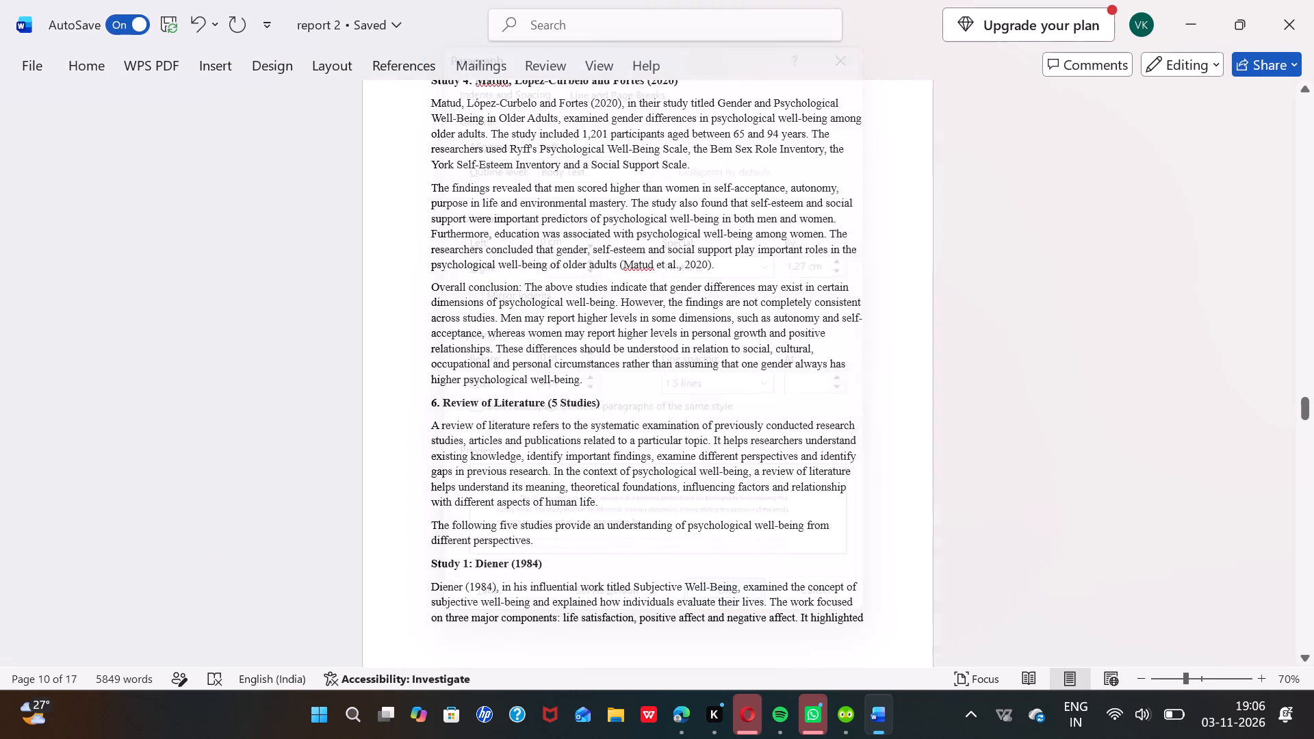
Set the "The constructed survey tool" paragraph to a First line special indent and 0 pt spacing after, and apply the settings.
left_click(212, 63)
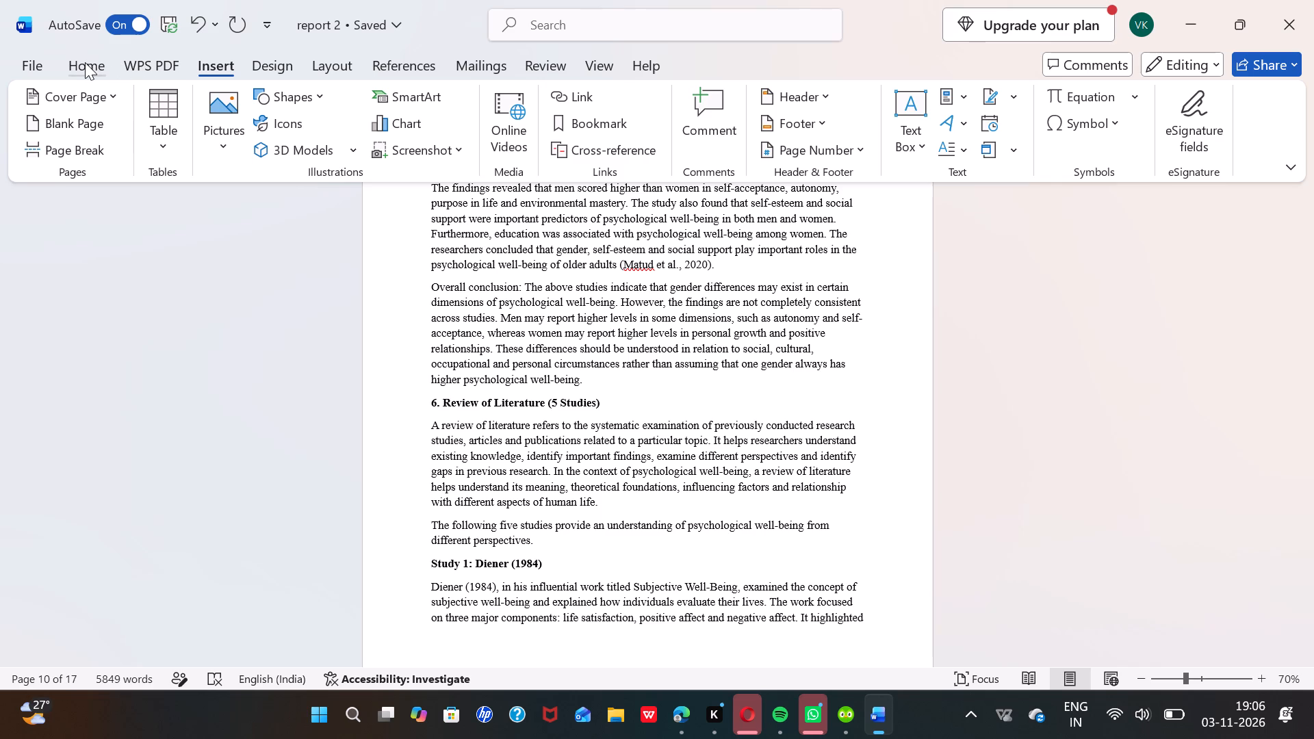
left_click(85, 62)
left_click(530, 164)
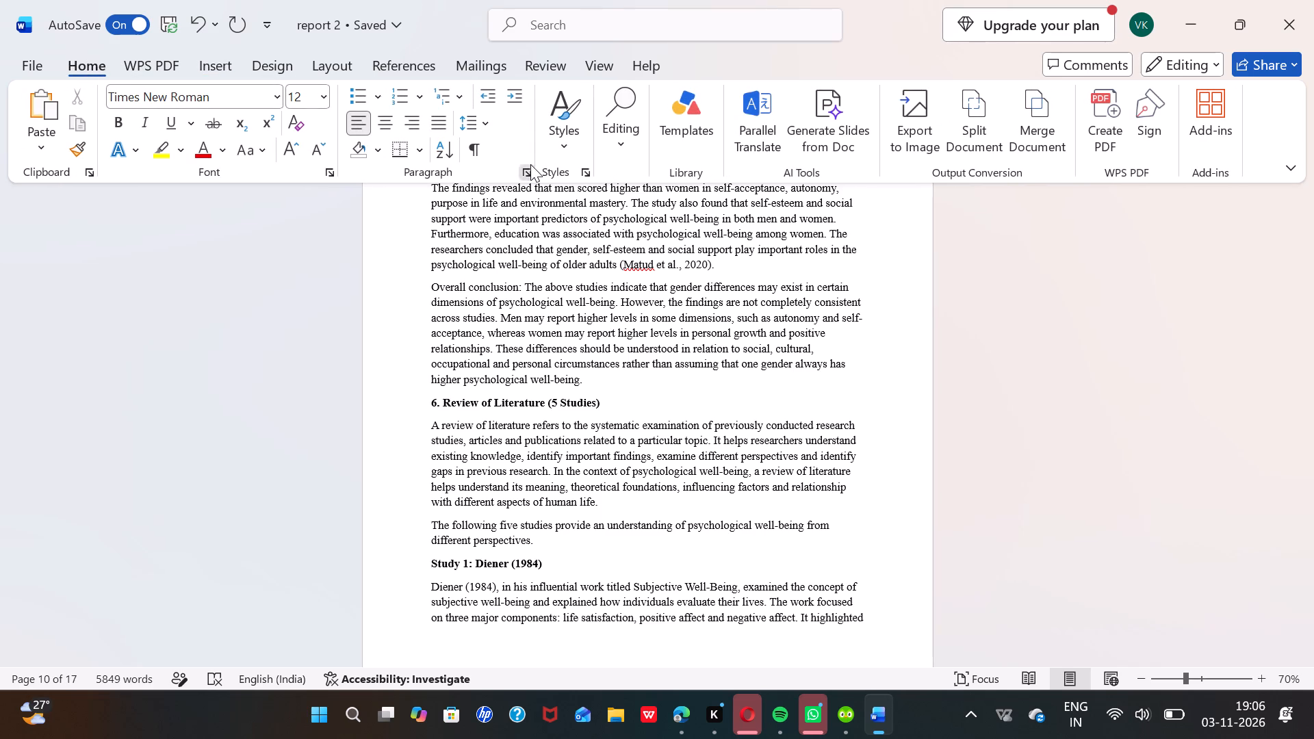
left_click(727, 261)
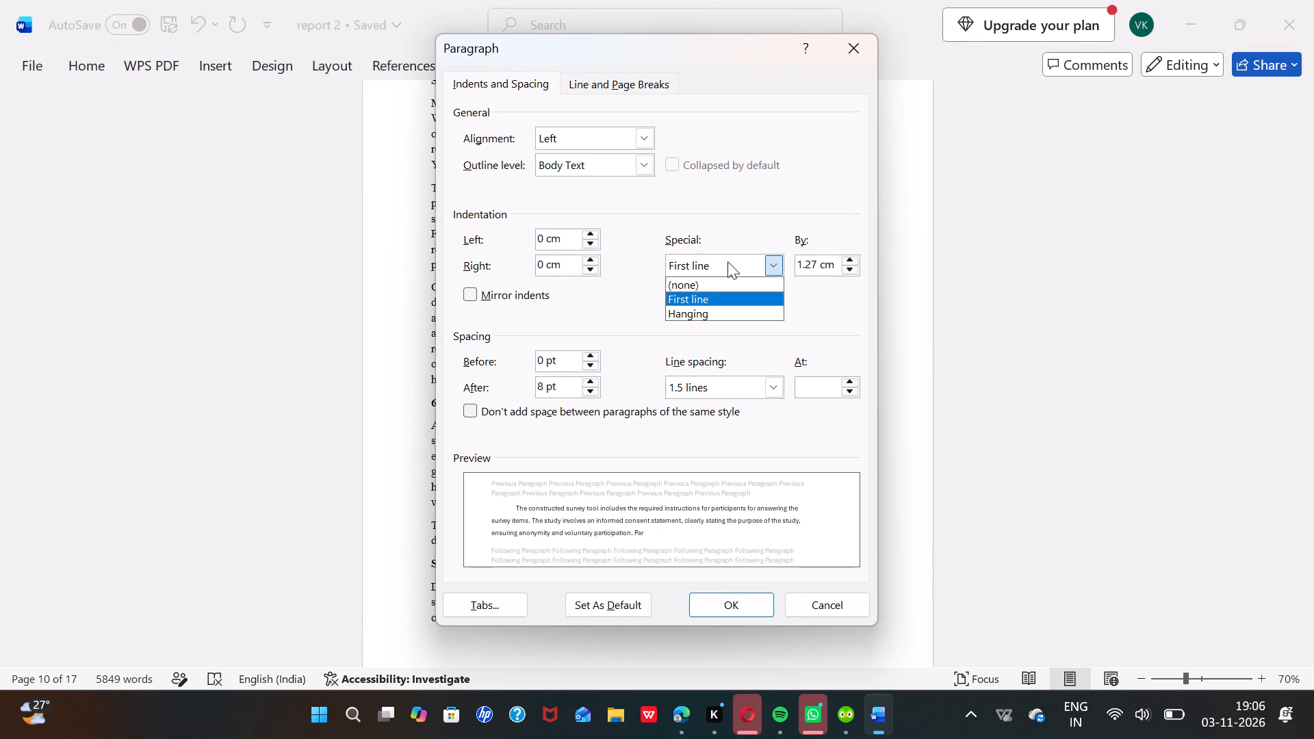
left_click(714, 294)
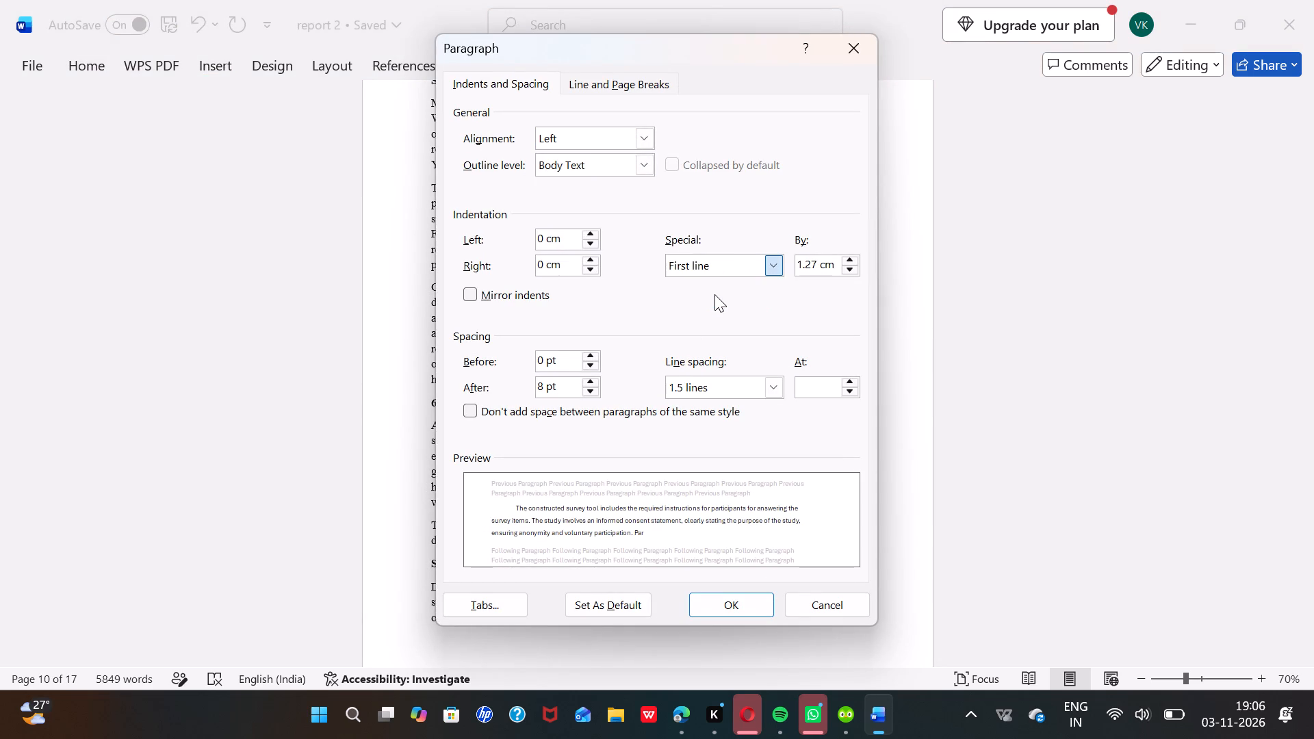
left_click(558, 367)
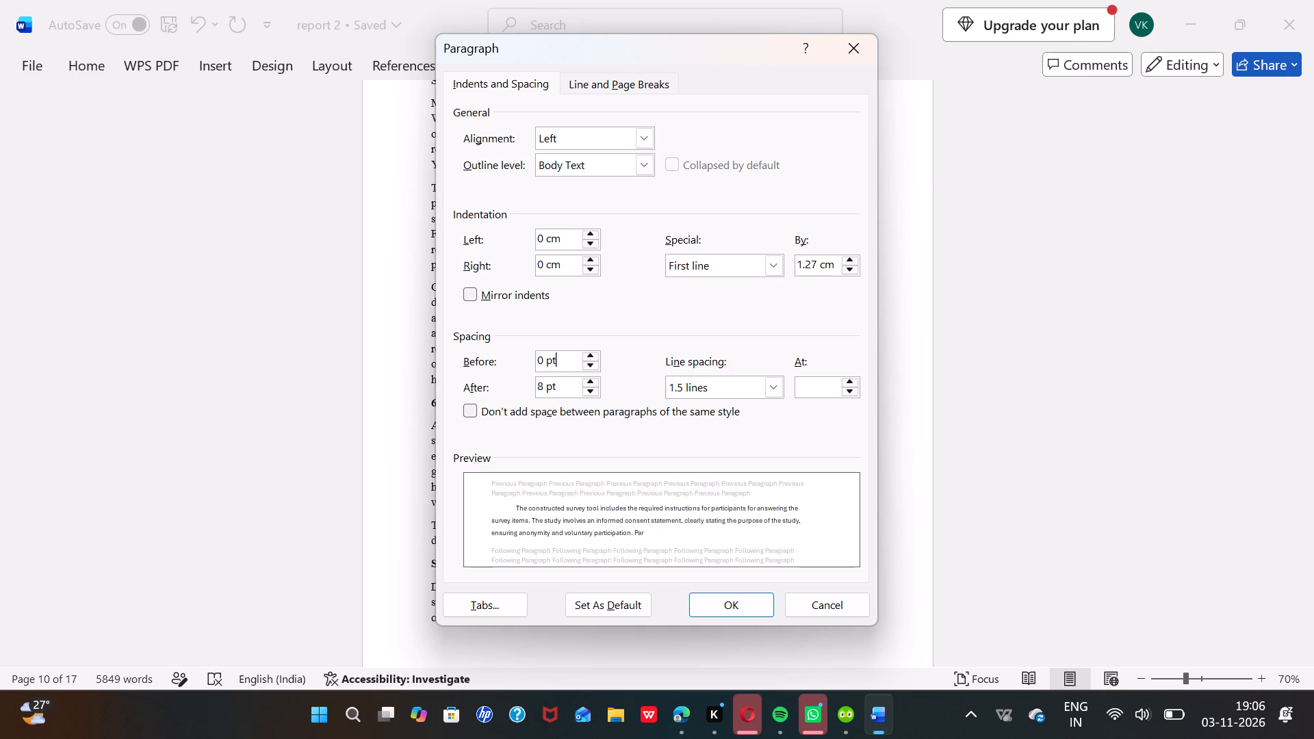
left_click(547, 391)
key("BackSpace")
key("BackSpace")
key("0")
key("space")
left_click(731, 595)
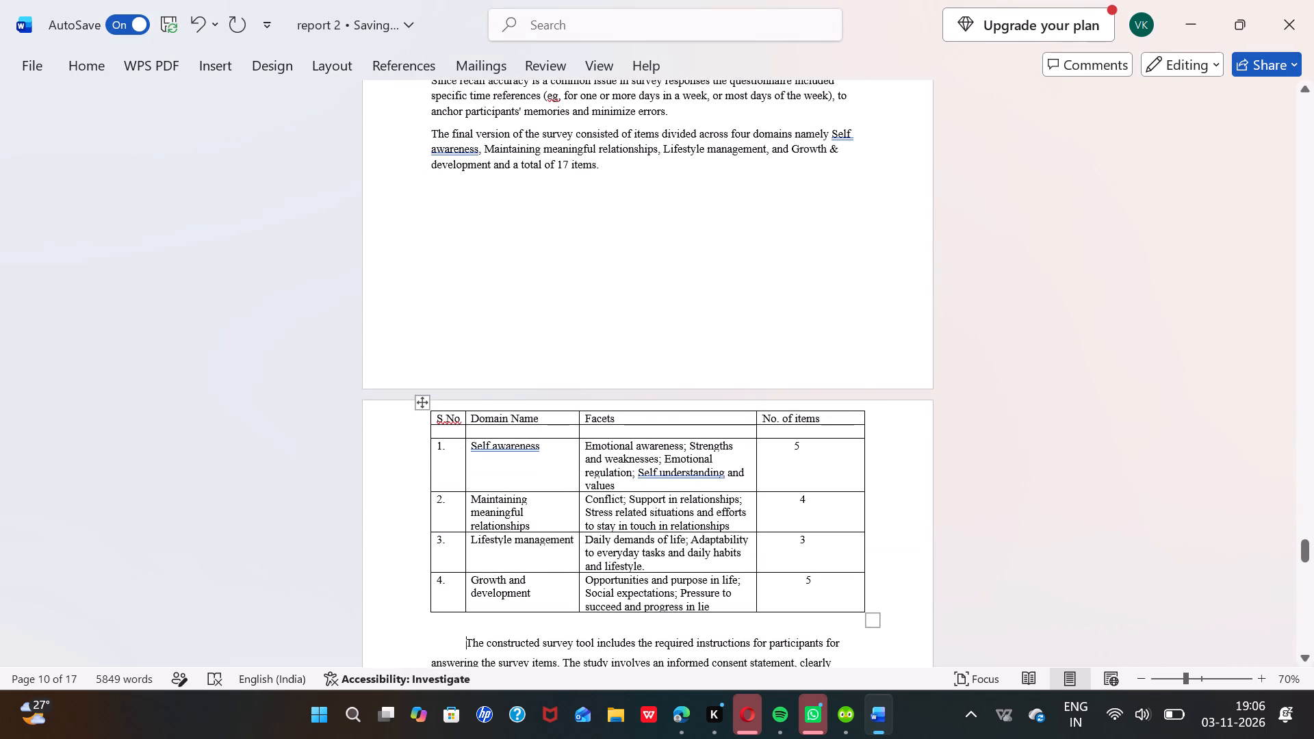
Review the report's paragraph spacing from the Procedure and References page back to the introduction, and open the paragraph settings.
scroll(731, 595, "down", 5)
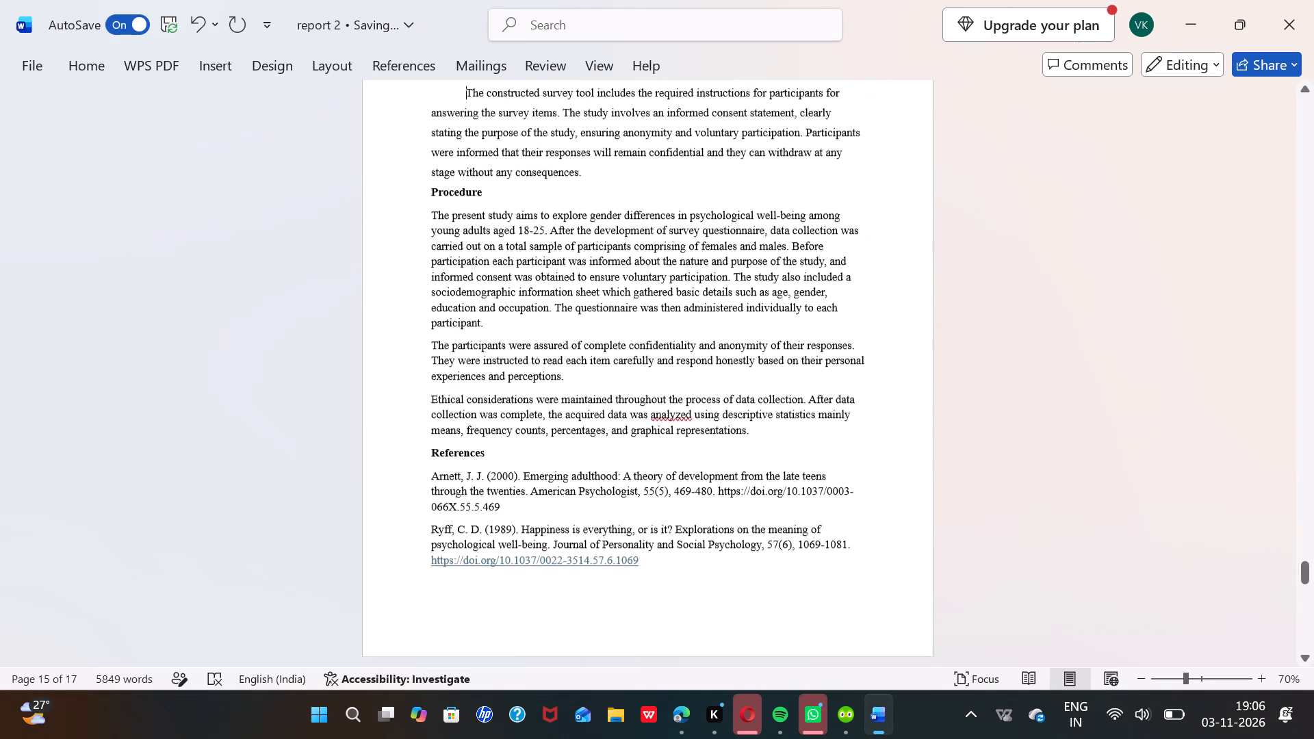
scroll(731, 595, "up", 9)
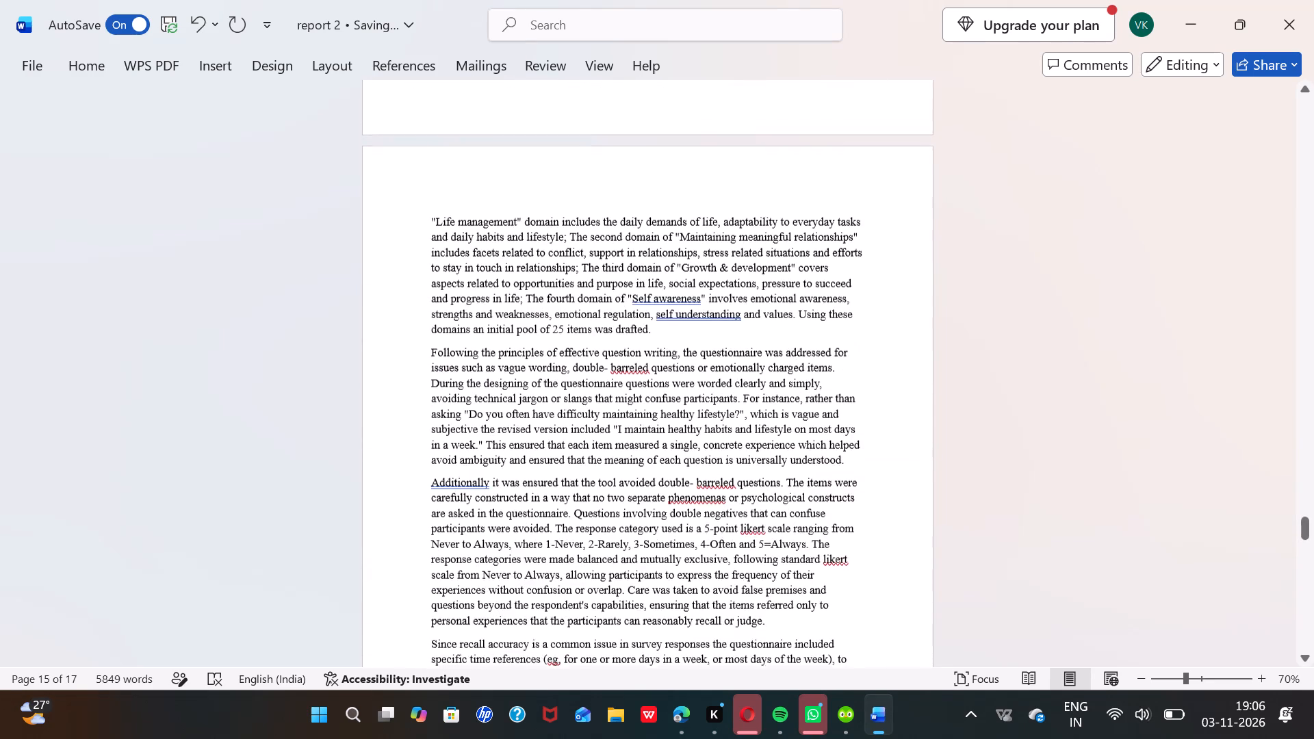
scroll(731, 595, "up", 6)
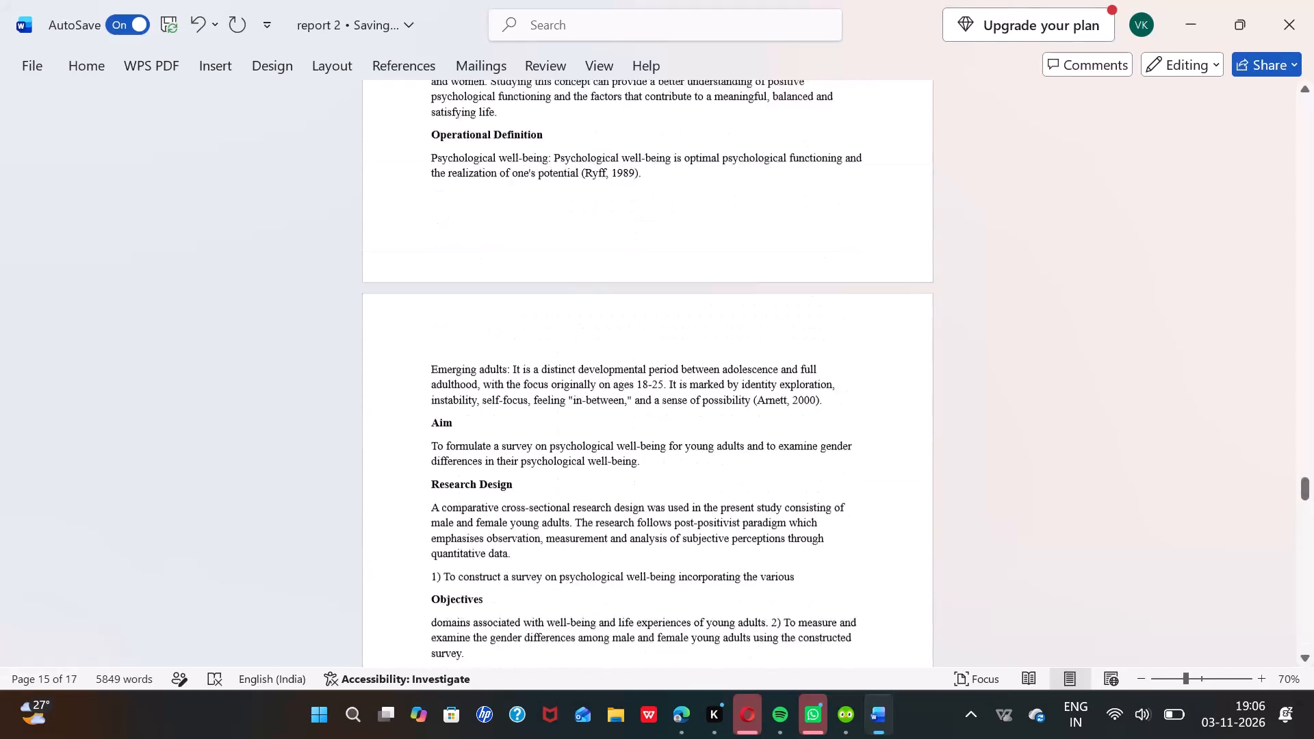
scroll(731, 595, "up", 17)
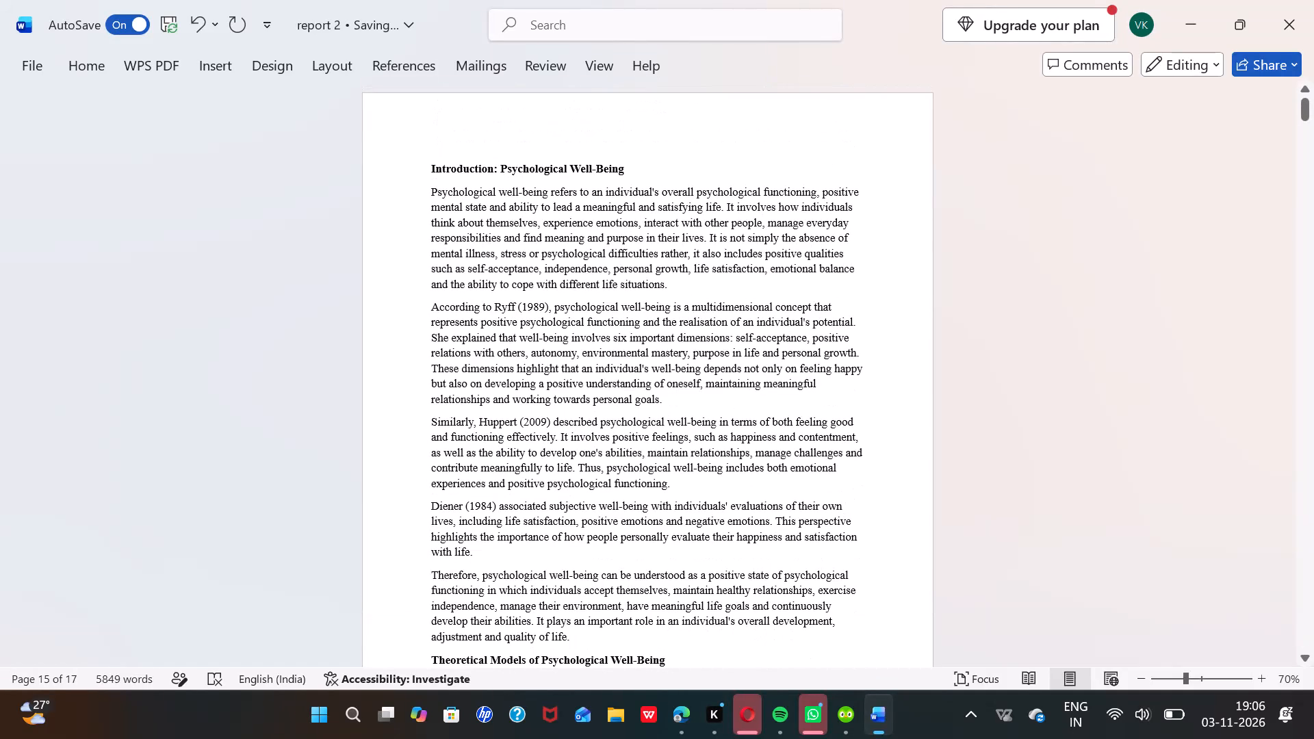
left_click(101, 62)
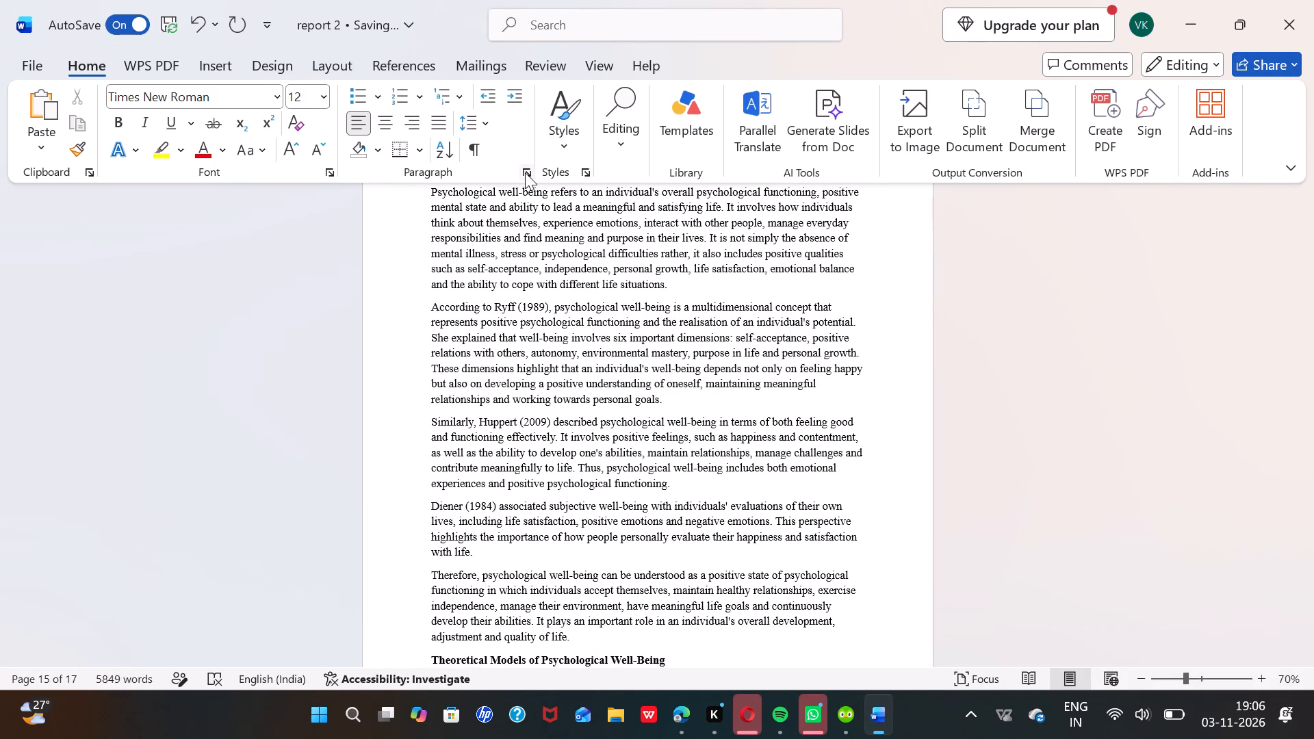
left_click(525, 172)
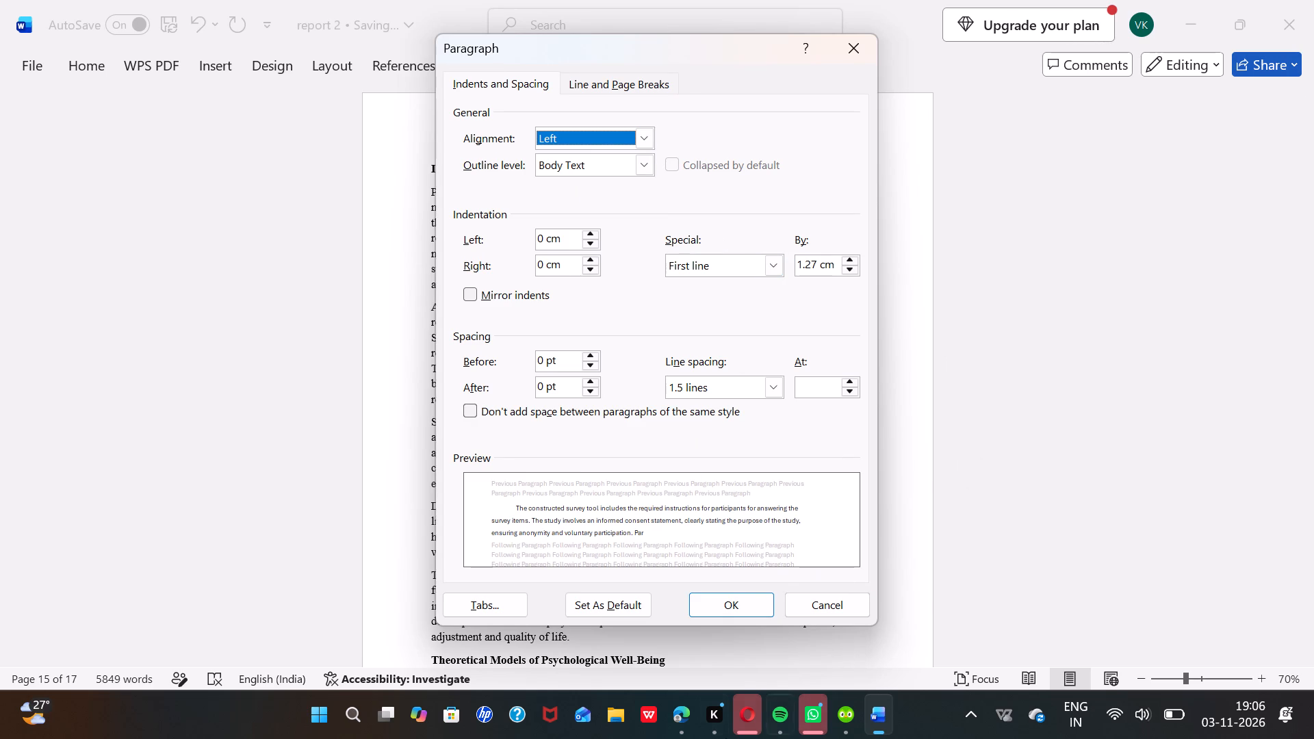
left_click(686, 714)
left_click(643, 638)
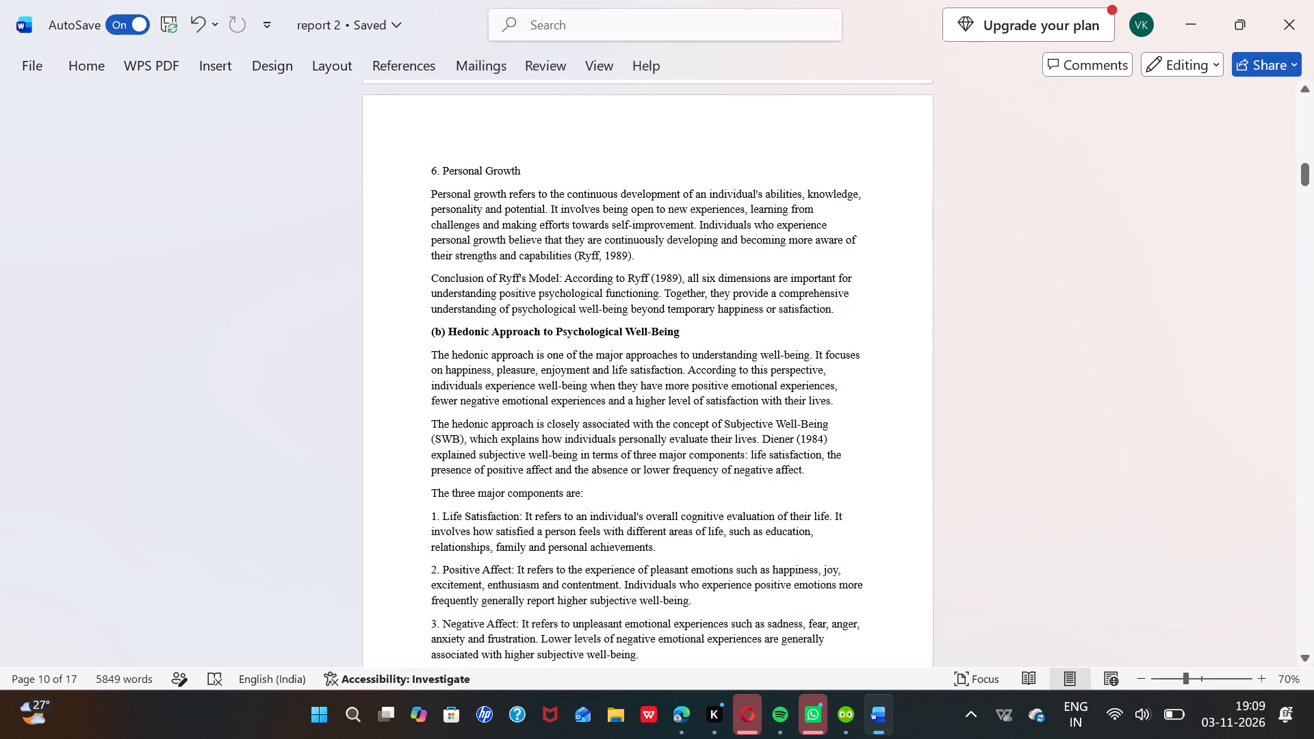
key("ctrl+a")
scroll(384, 213, "up", 4)
left_click(76, 70)
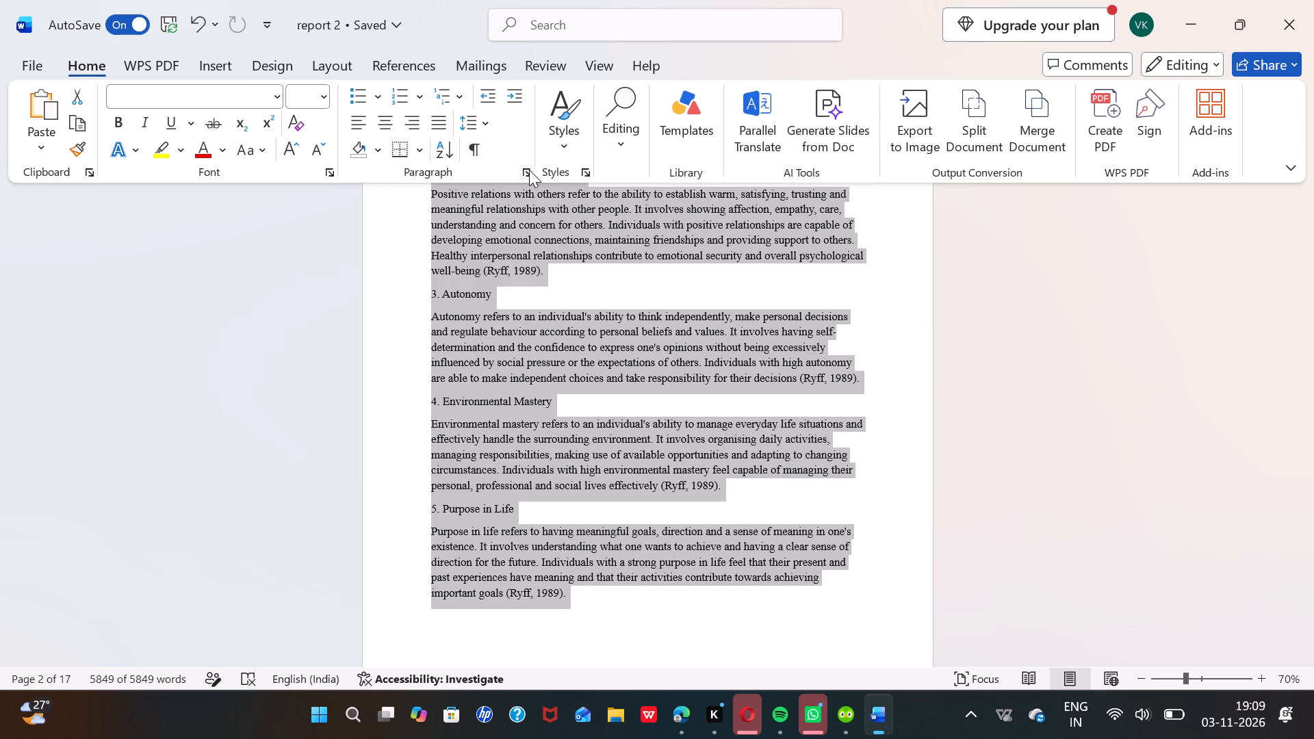
left_click(277, 96)
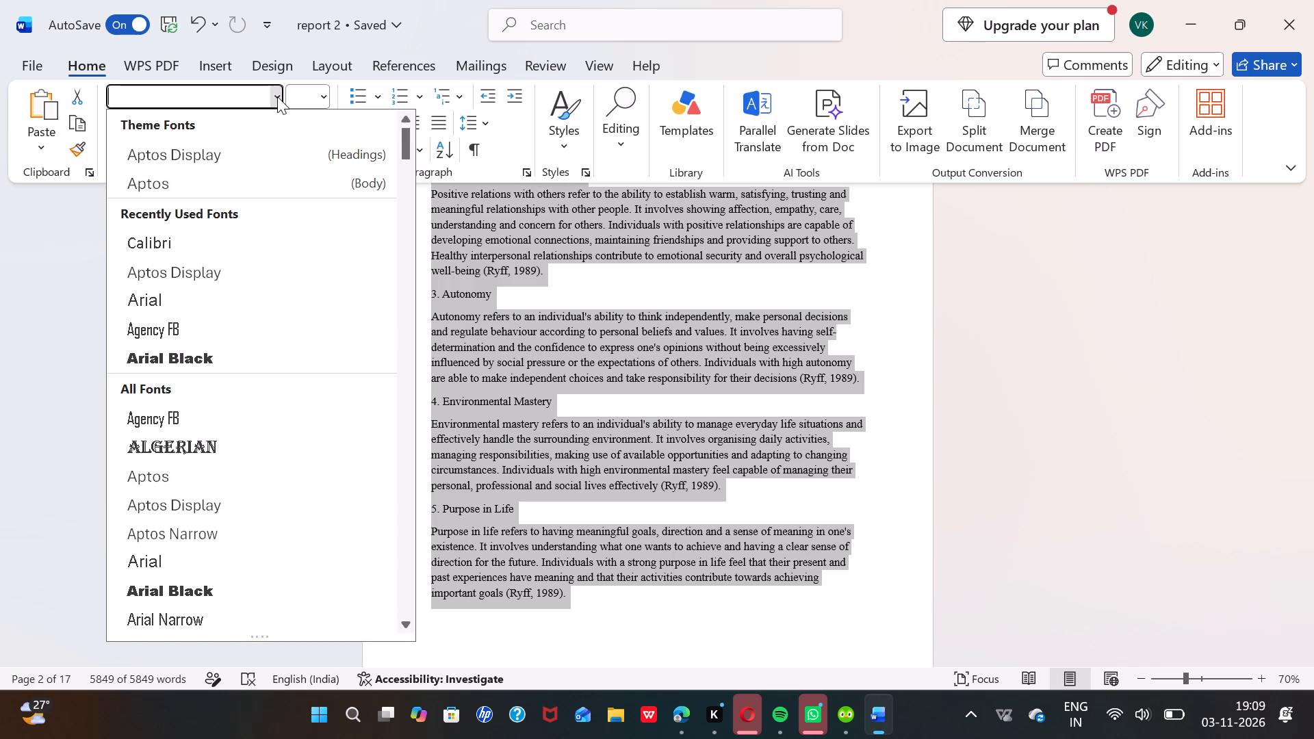
left_click(221, 100)
type("ti")
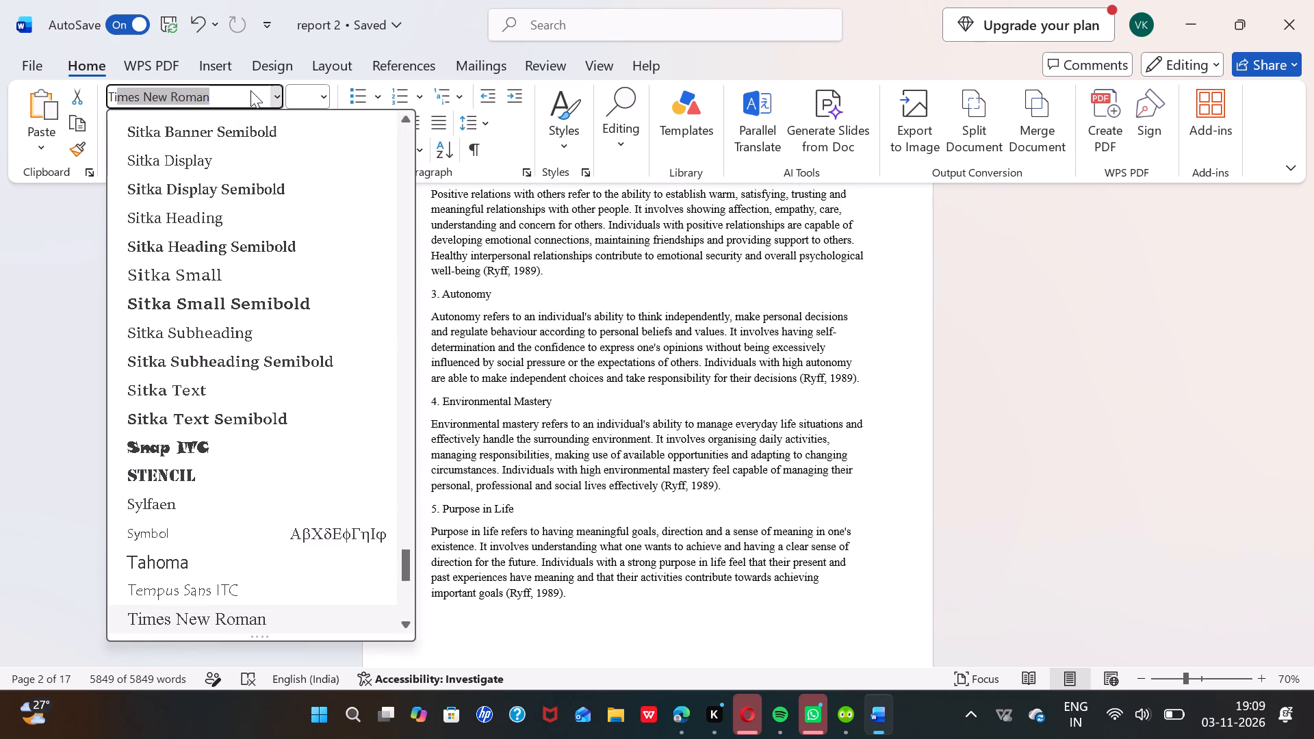
key("Return")
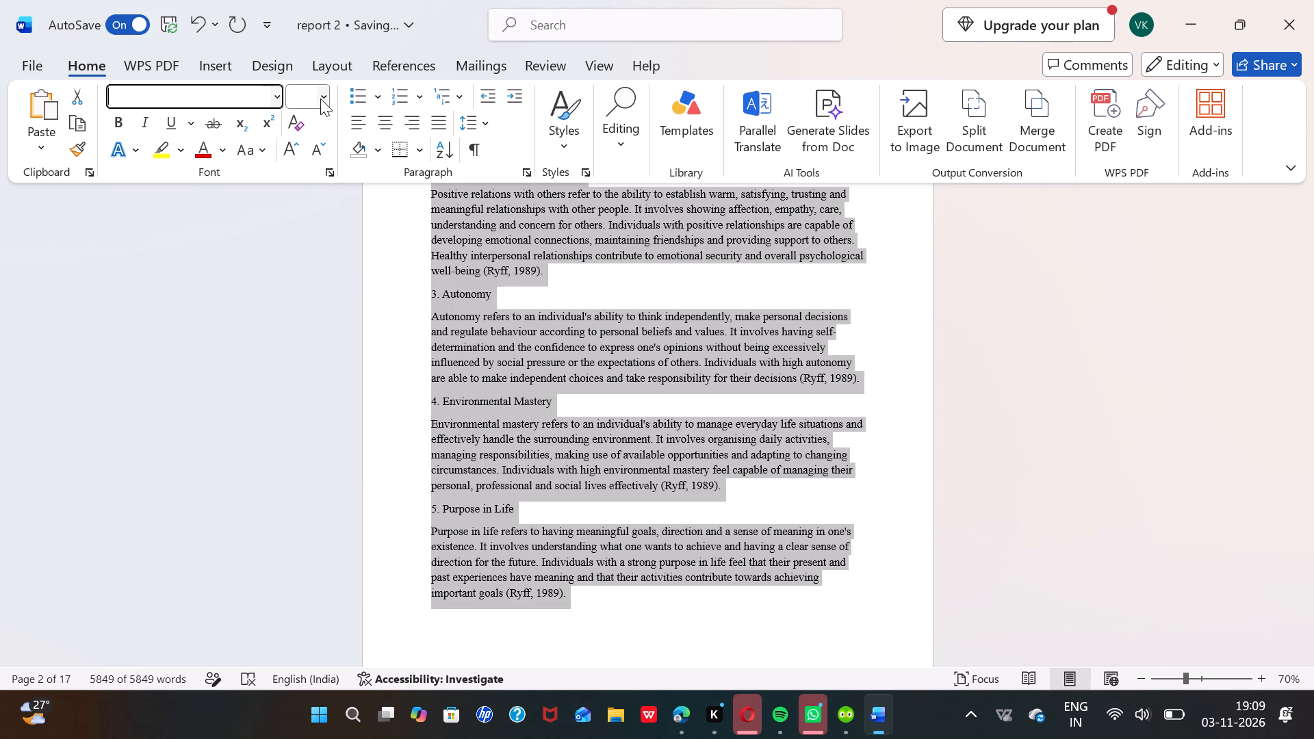
left_click(320, 99)
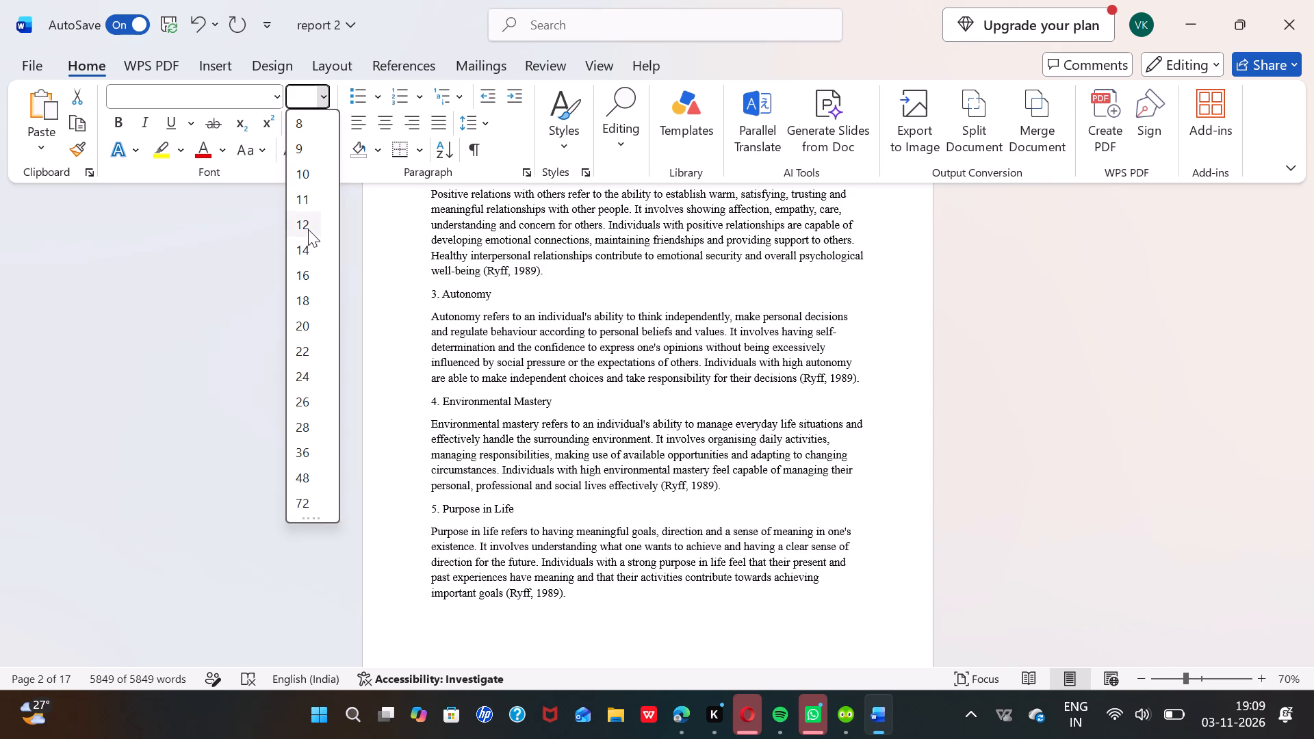
left_click(308, 229)
key("Return")
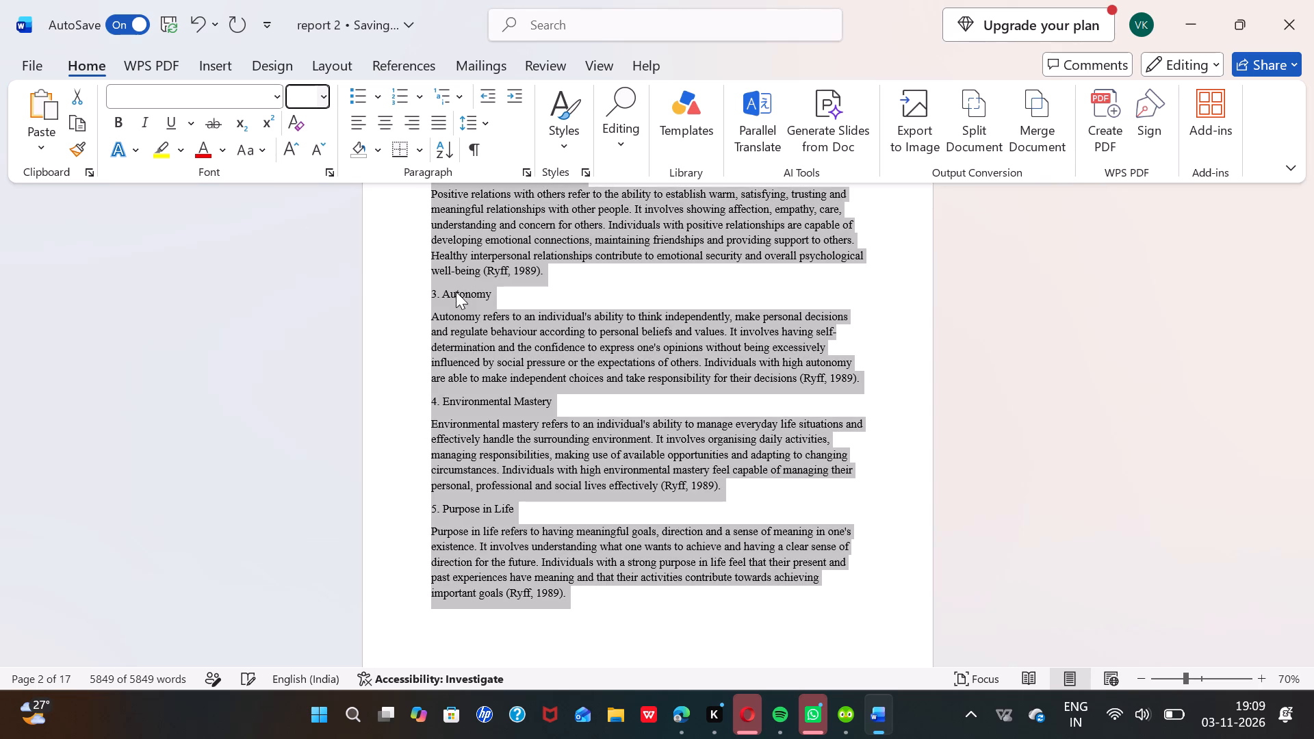
Format all paragraphs in report 2 with Left alignment, Body Text outline level, and a First line indent of 1.27 cm.
left_click(530, 170)
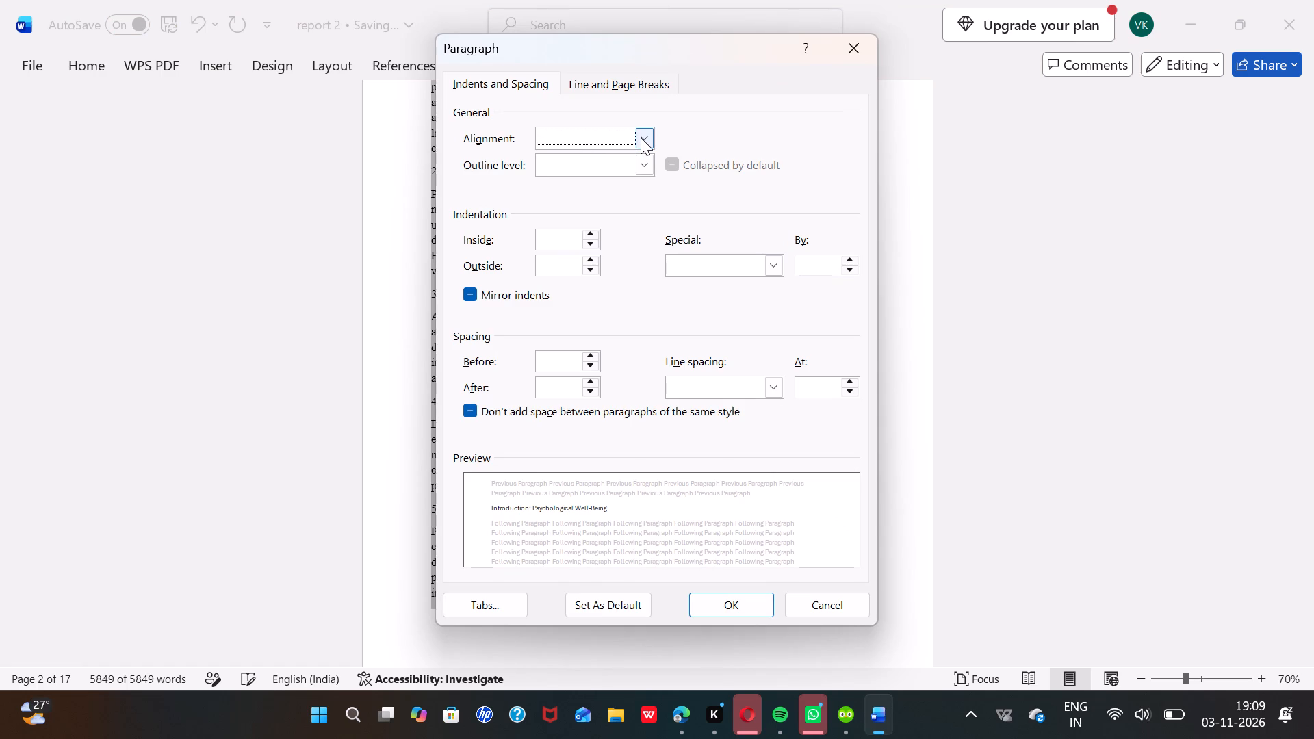
left_click(641, 138)
left_click(608, 153)
left_click(643, 167)
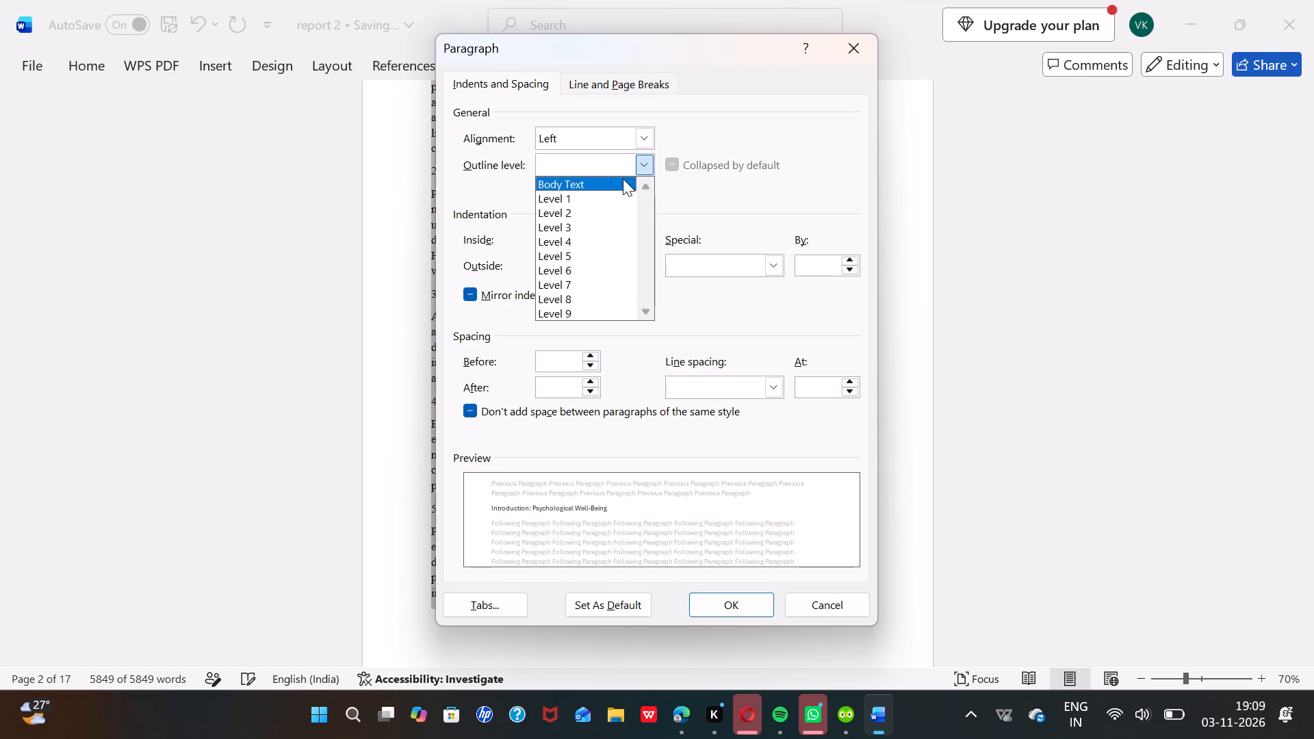
left_click(623, 179)
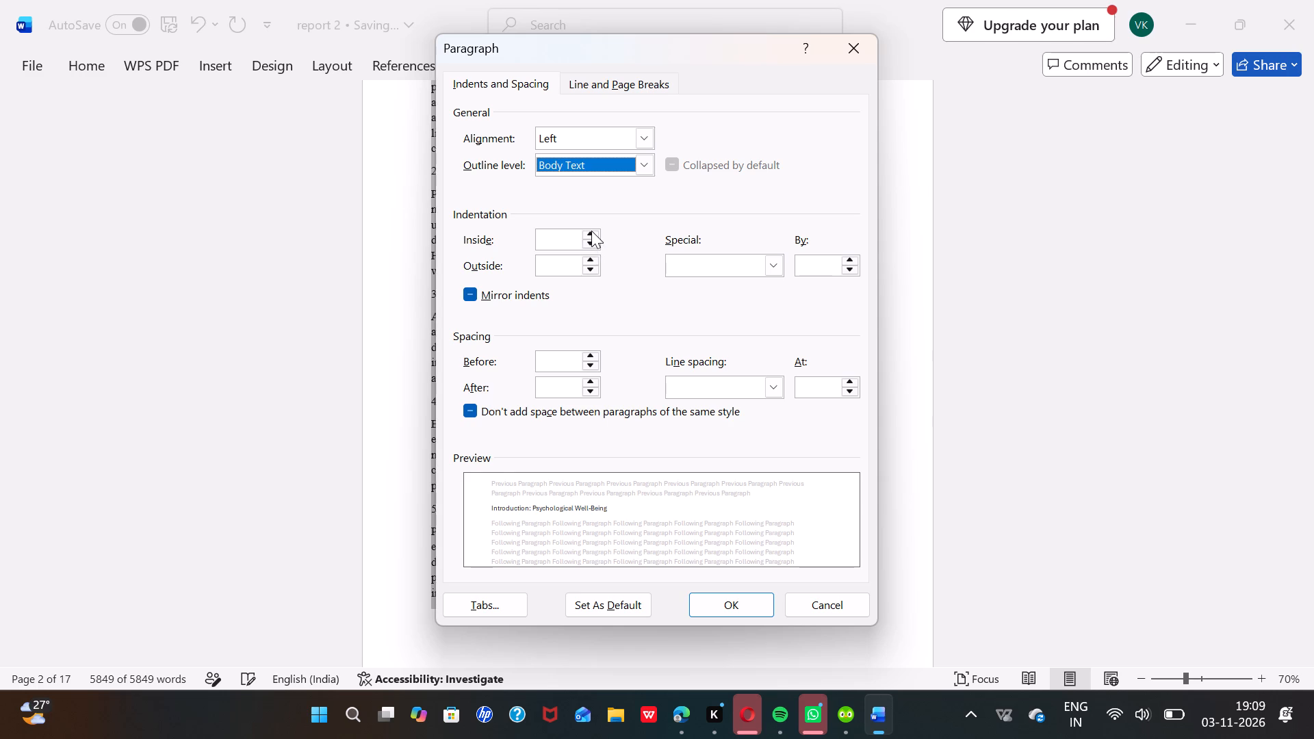
left_click(591, 229)
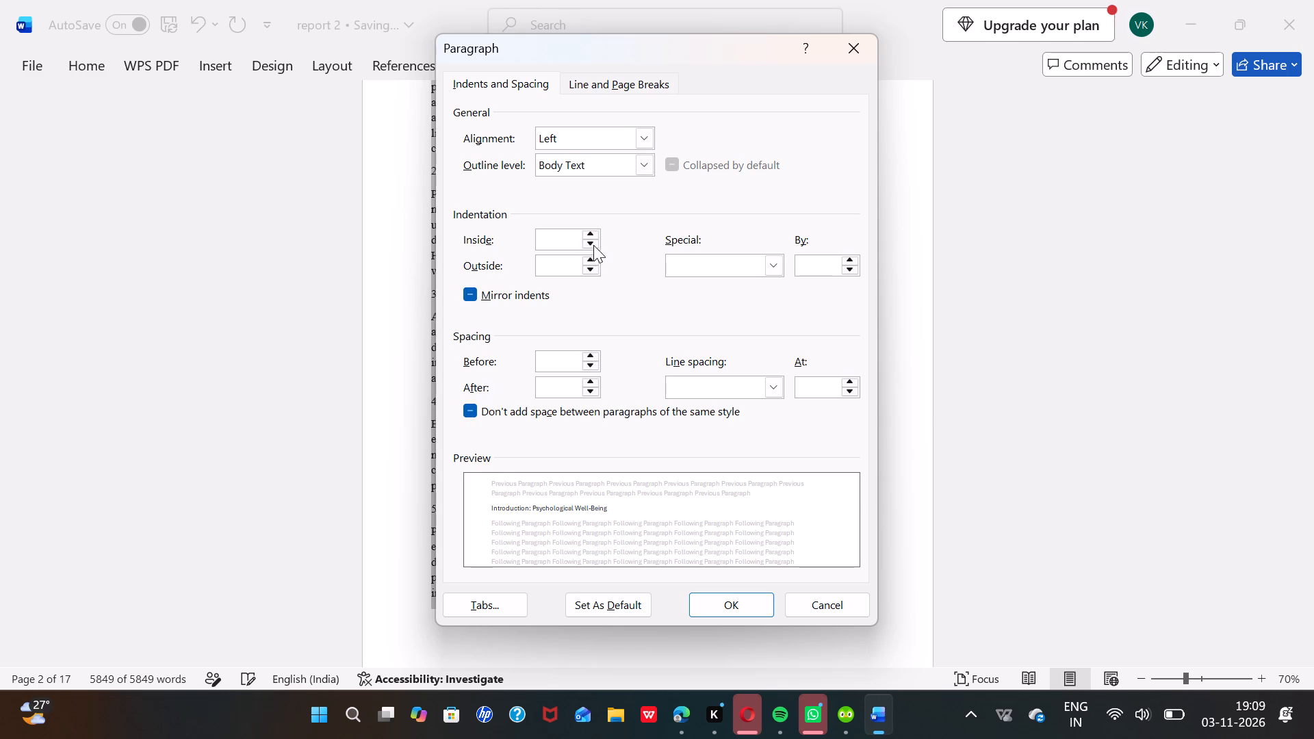
left_click(712, 262)
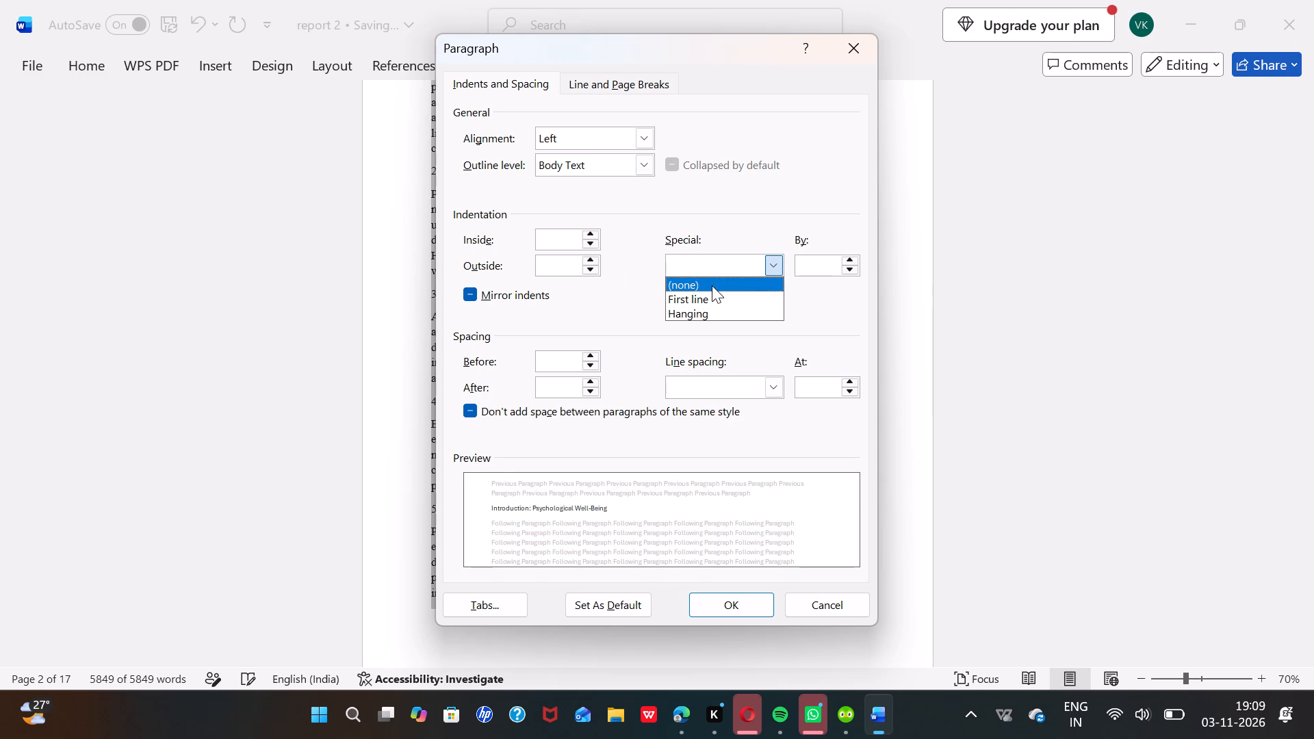
left_click(708, 296)
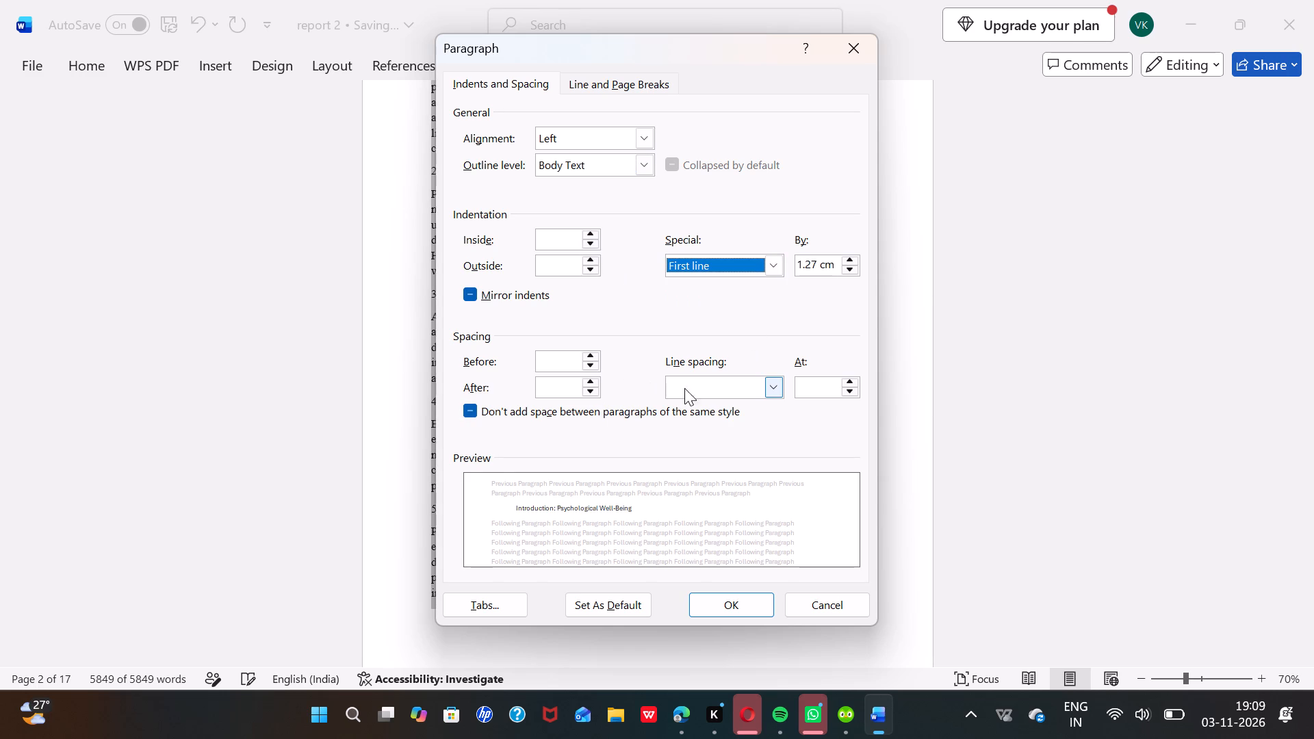
left_click(710, 599)
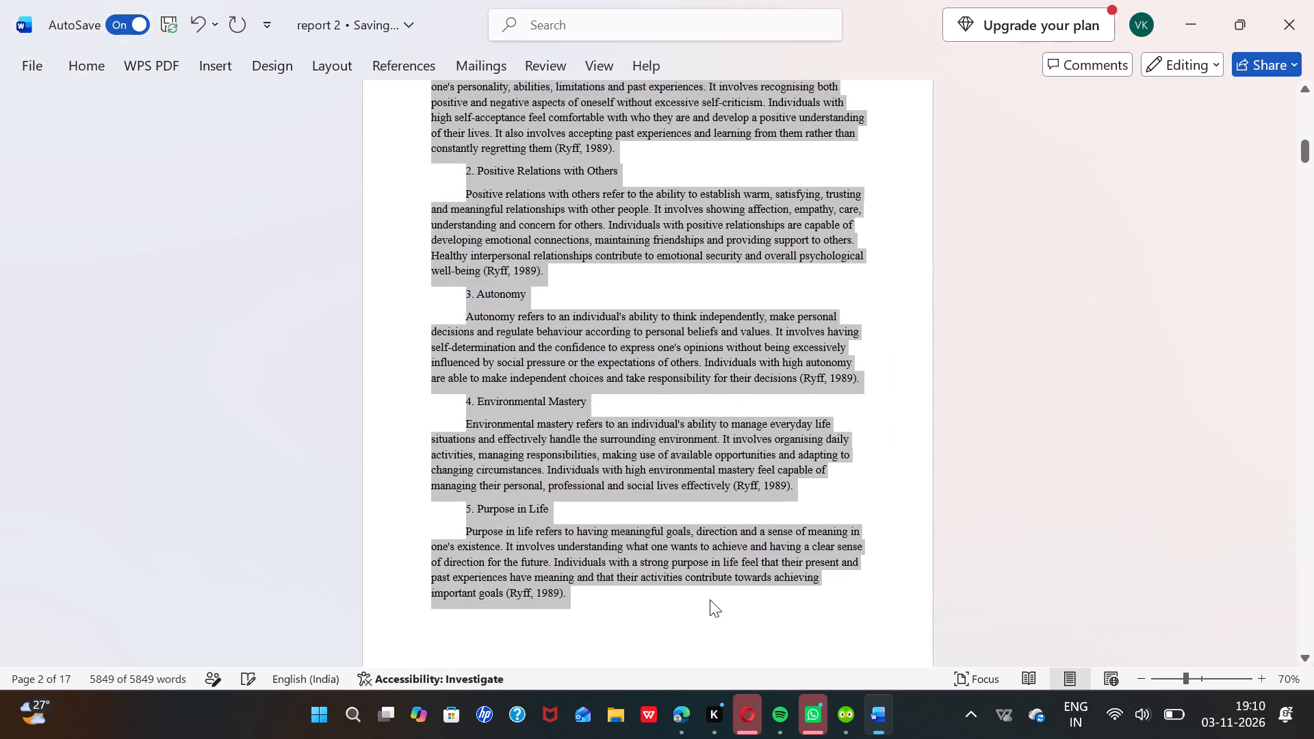
Examine the indents and spacing in report 2 from the theoretical models through the Ryff dimensions to the hedonic and eudaimonic sections.
left_click(675, 391)
scroll(675, 391, "up", 5)
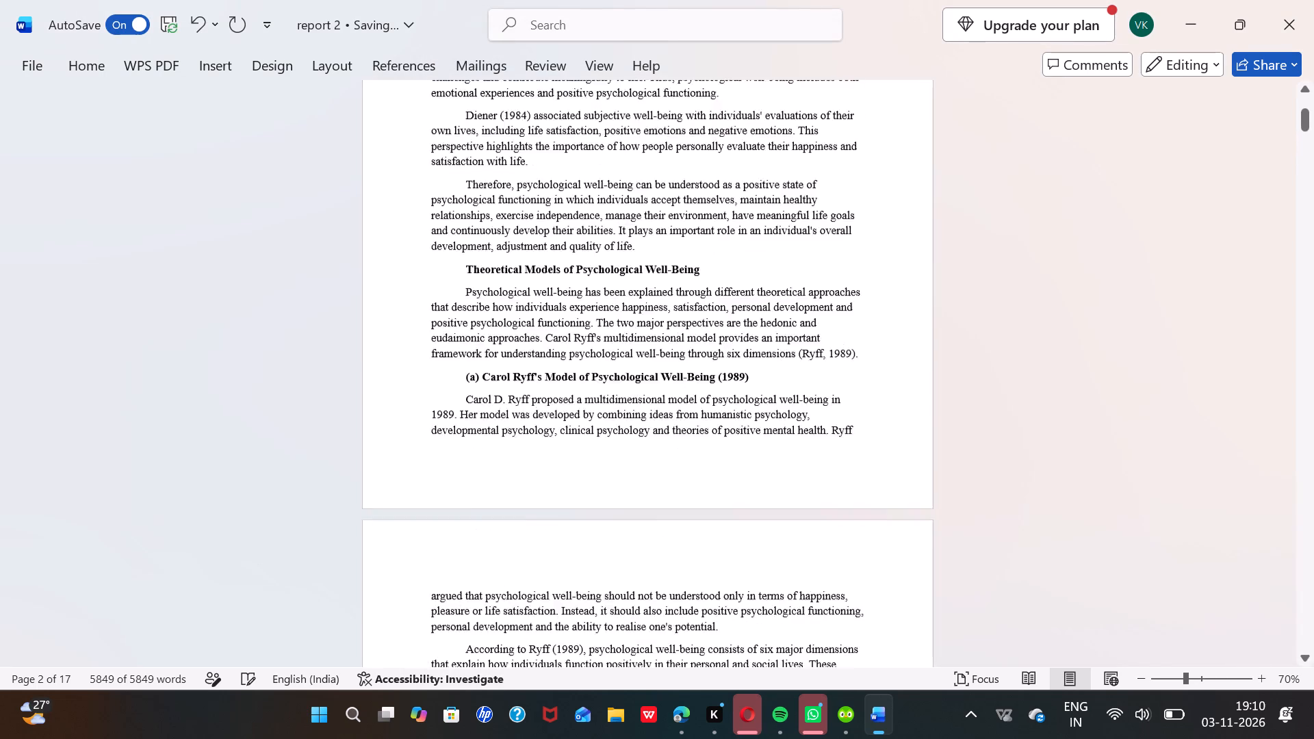
scroll(675, 391, "up", 9)
scroll(675, 391, "down", 5)
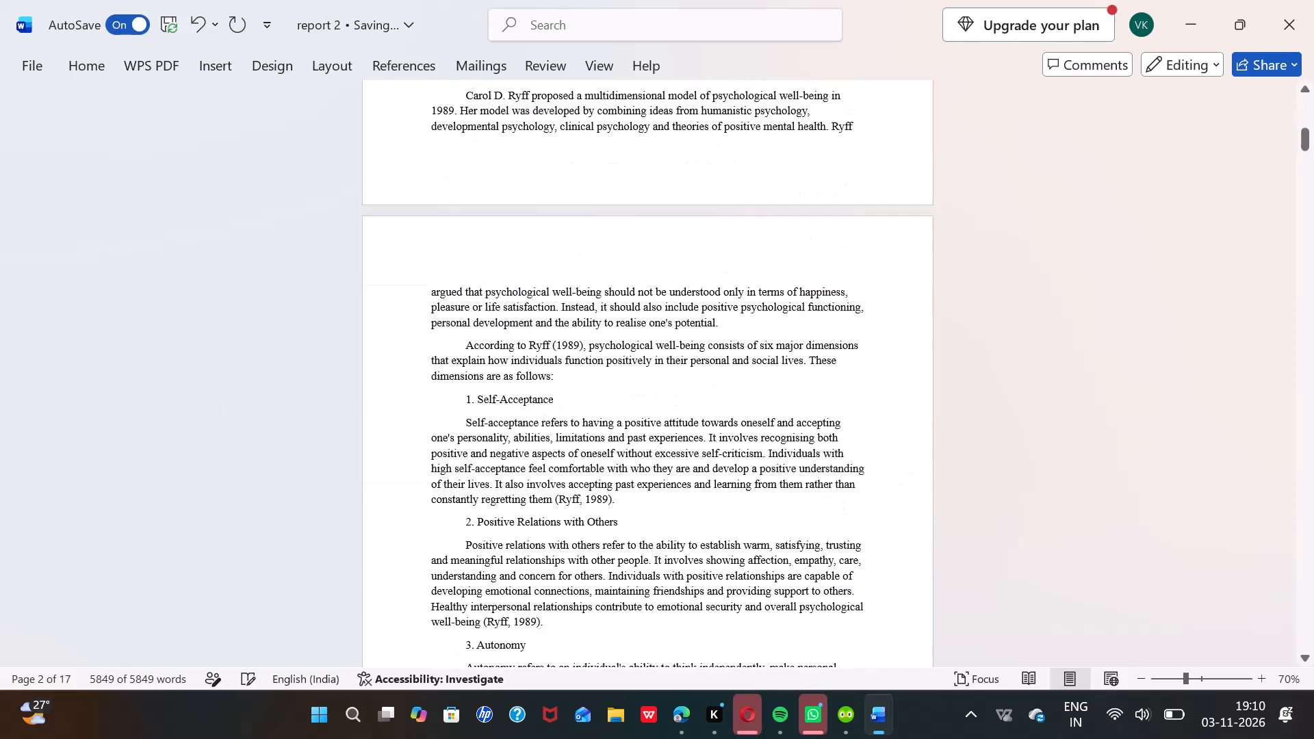
scroll(675, 391, "down", 1)
scroll(675, 391, "up", 1)
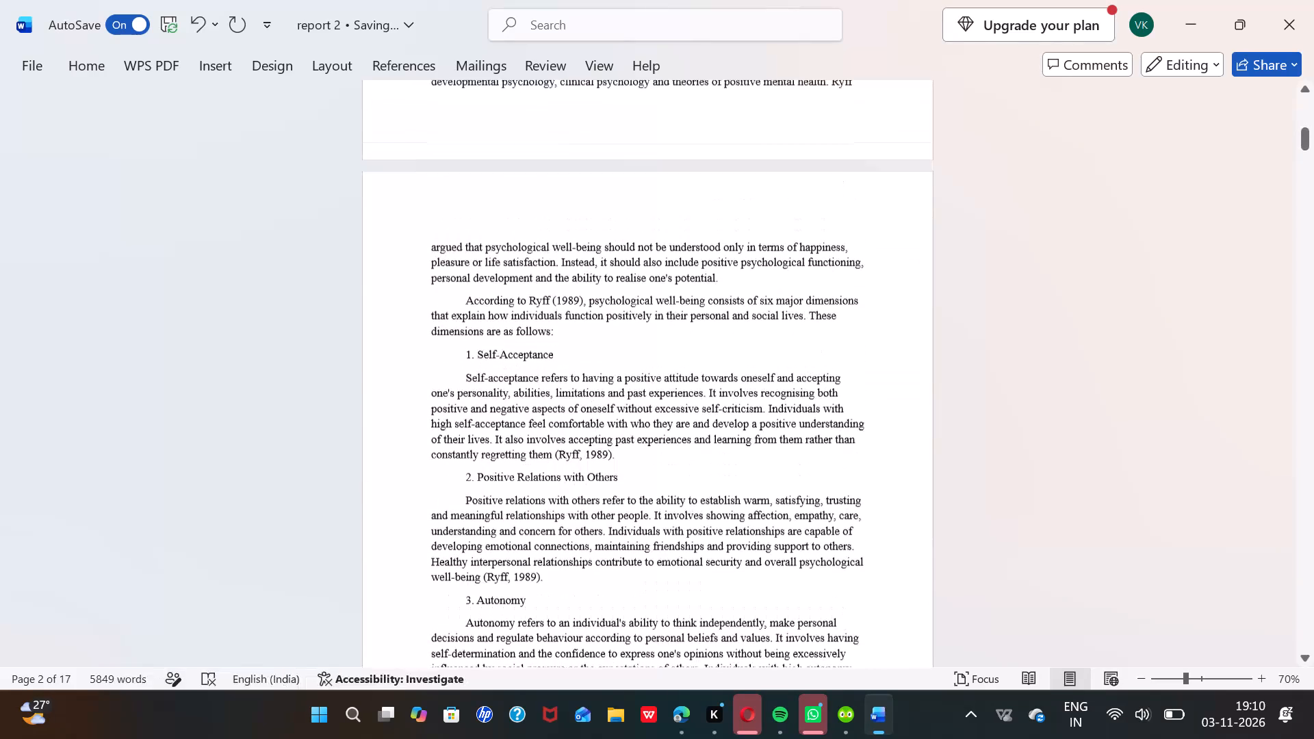
scroll(675, 391, "down", 6)
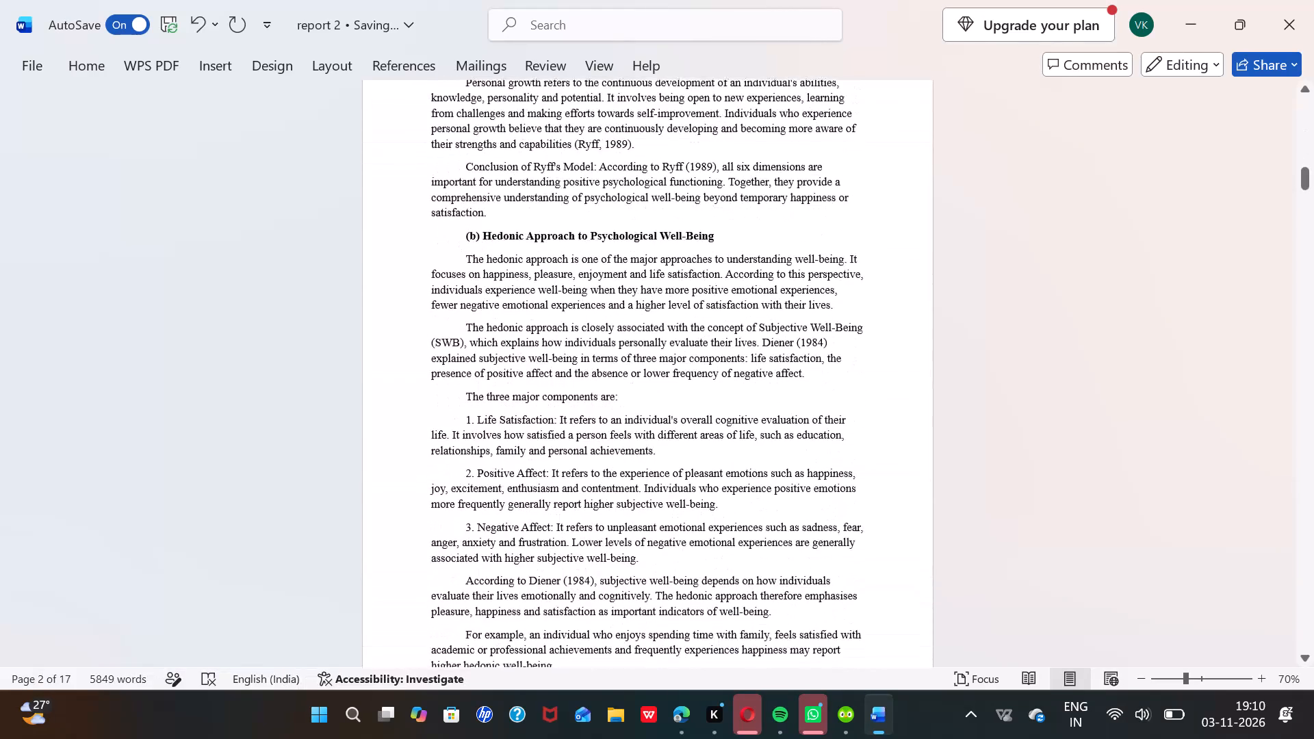
scroll(675, 391, "down", 7)
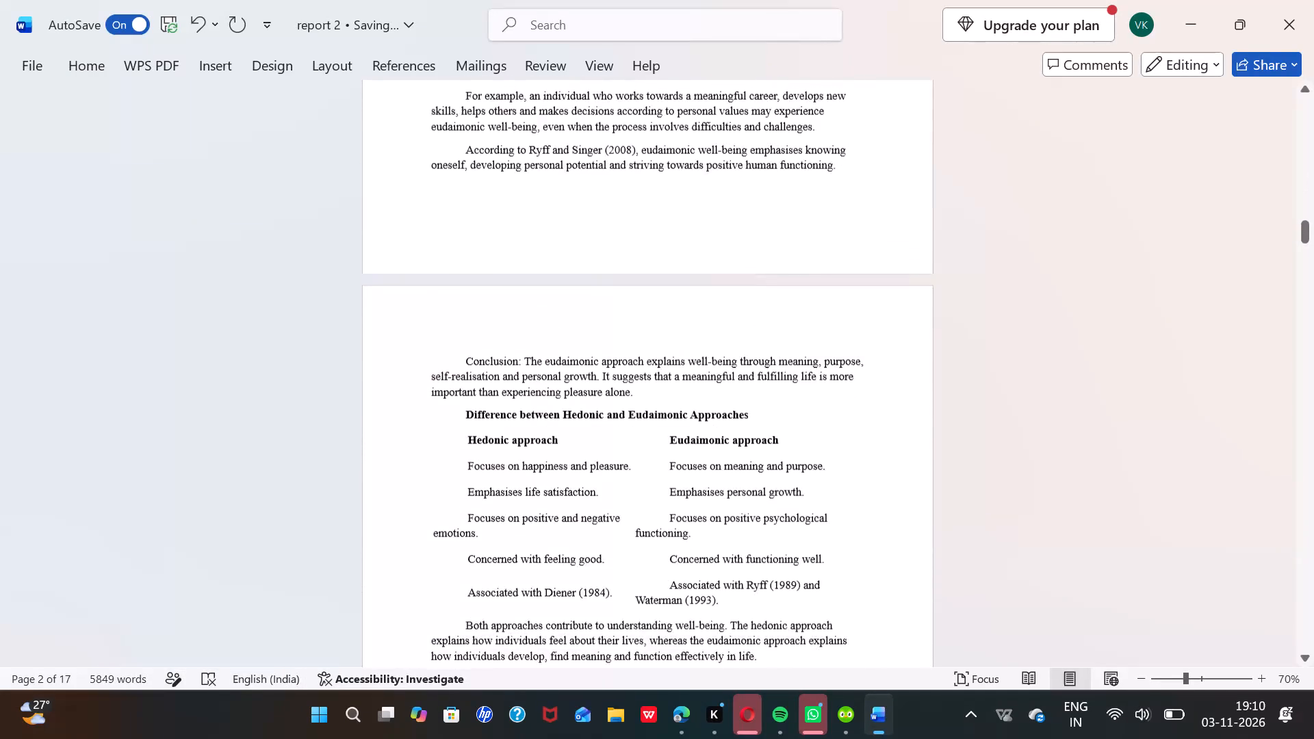
scroll(675, 391, "up", 4)
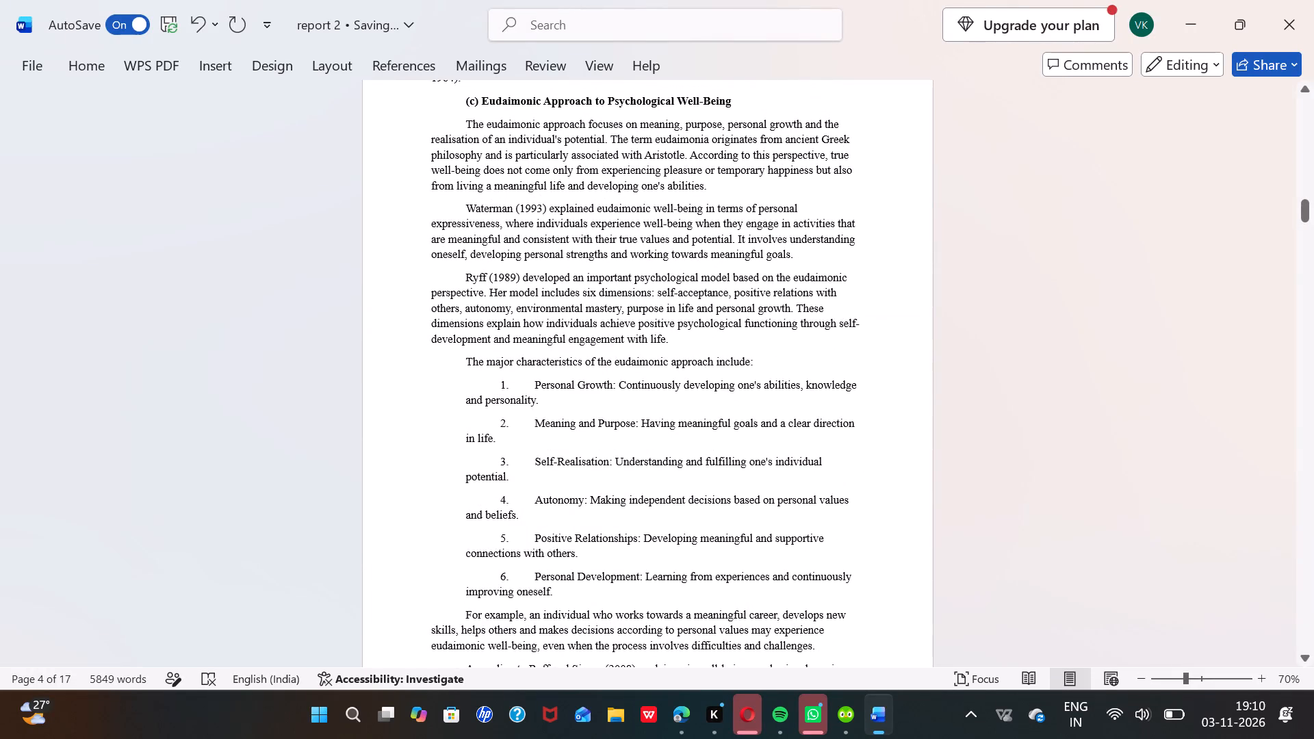
scroll(524, 440, "down", 1)
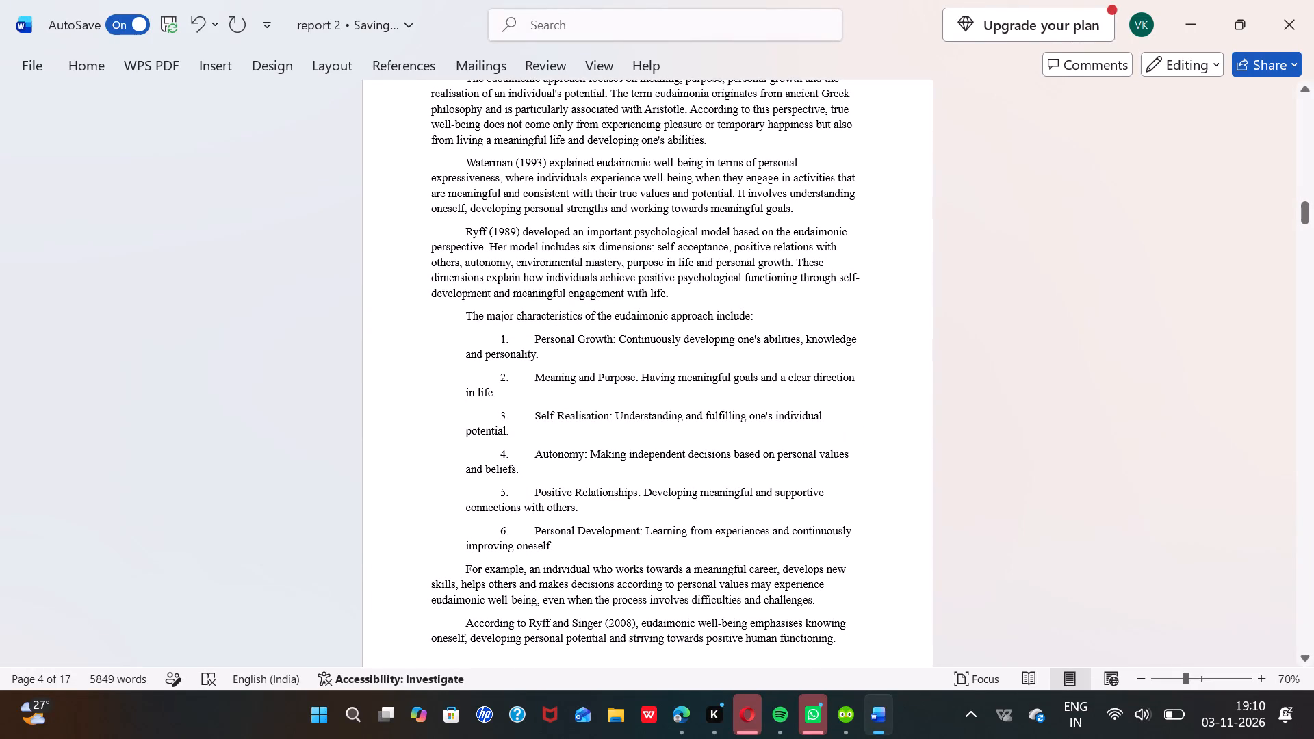
Remove the list number and indent from the Personal Growth item under the eudaimonic characteristics, and place the cursor before Meaning and Purpose.
left_click(536, 337)
key("BackSpace")
key("BackSpace")
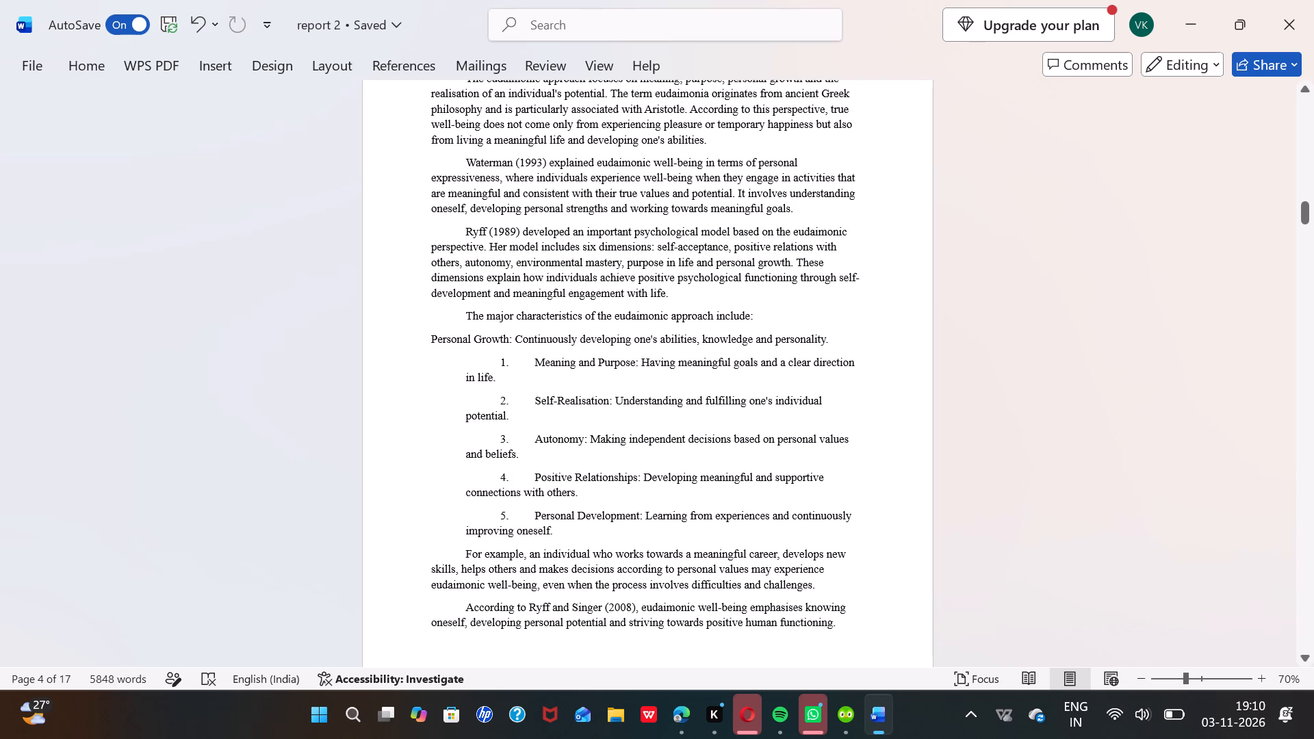
left_click(531, 362)
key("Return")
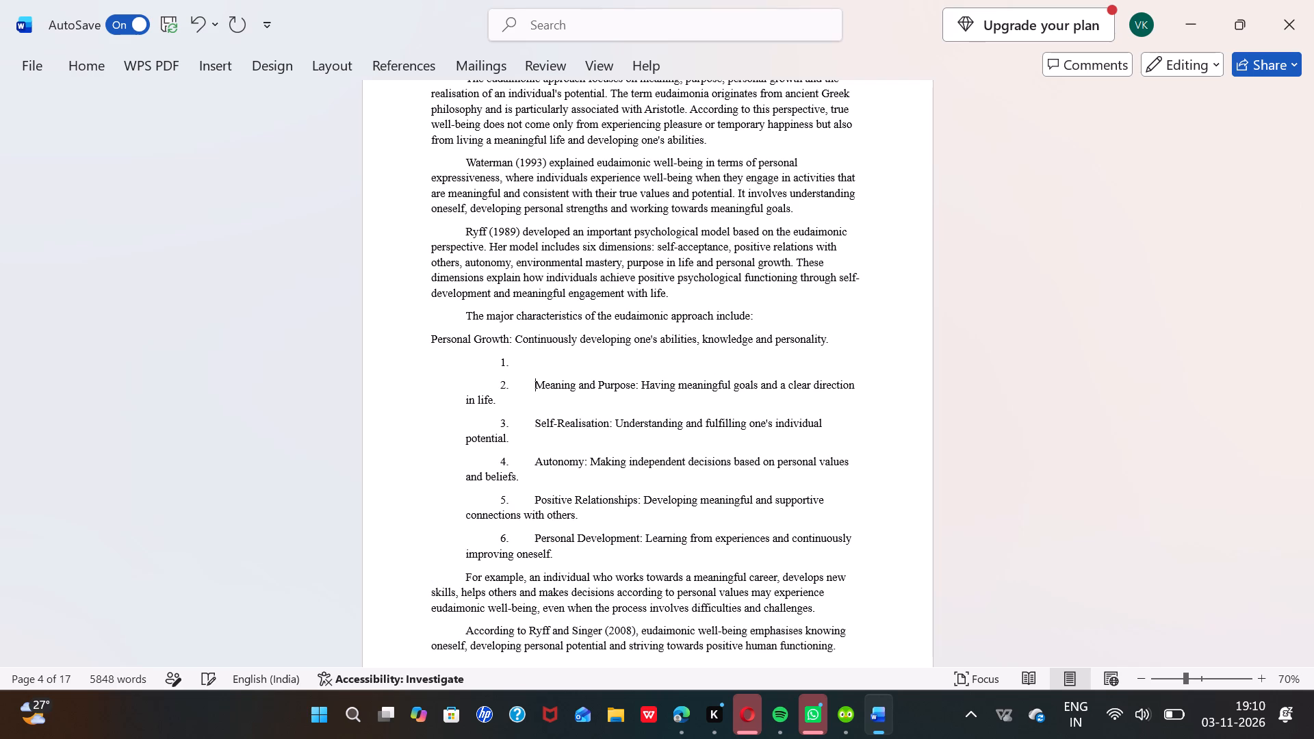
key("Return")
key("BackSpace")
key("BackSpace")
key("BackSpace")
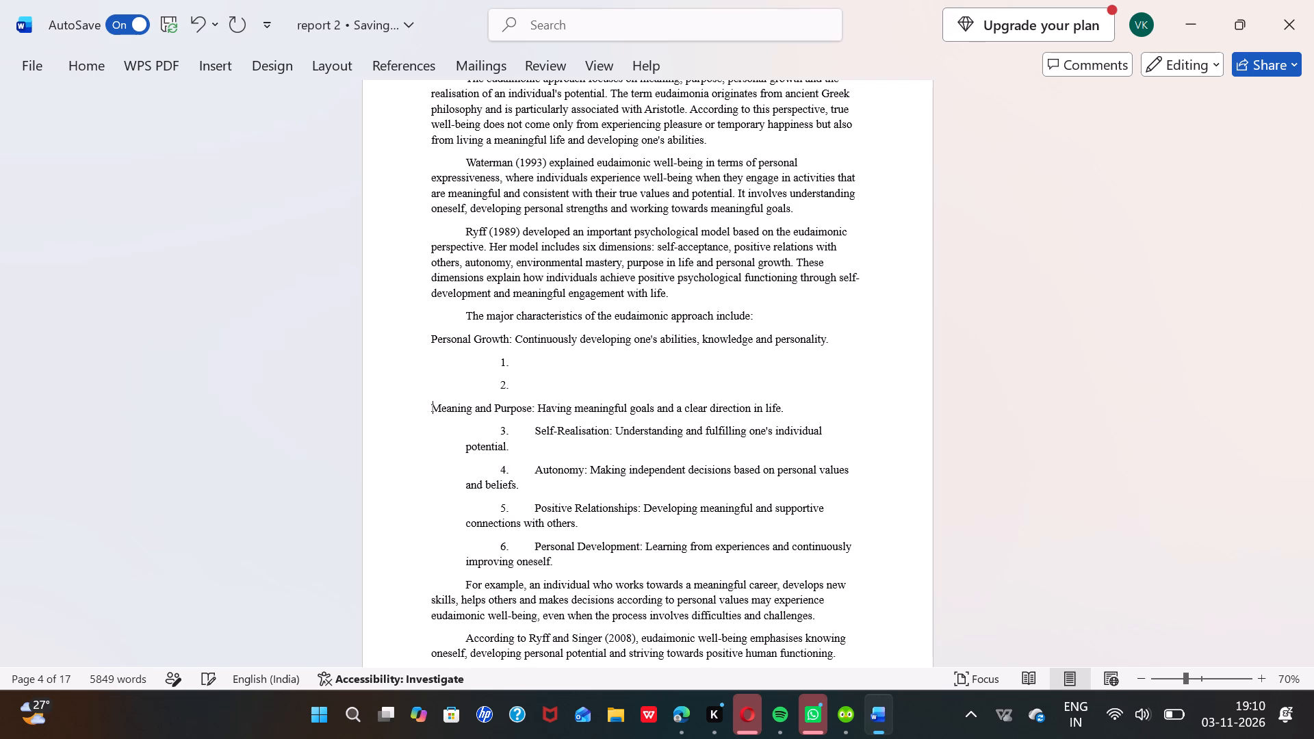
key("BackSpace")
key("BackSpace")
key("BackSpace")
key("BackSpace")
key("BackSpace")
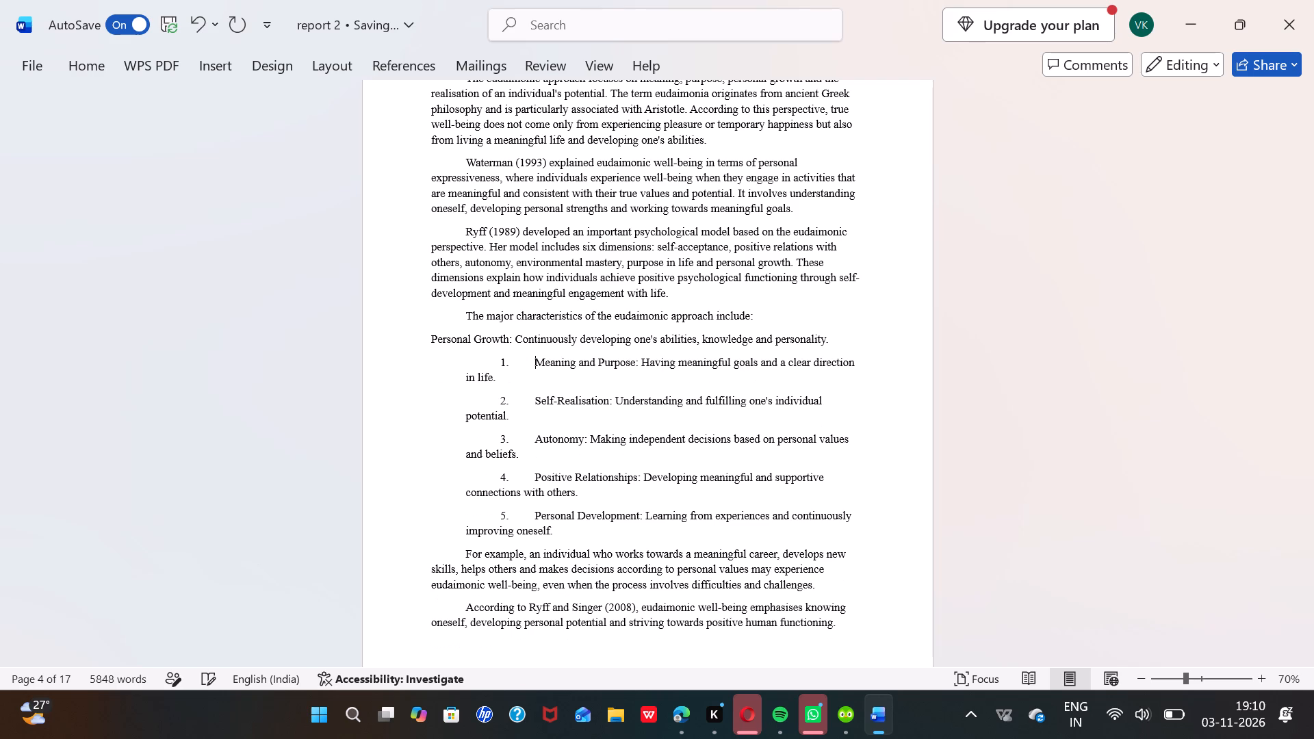
Remove the list numbers and indents from the remaining eudaimonic characteristics, from Meaning and Purpose through Personal Development.
key("BackSpace")
key("BackSpace")
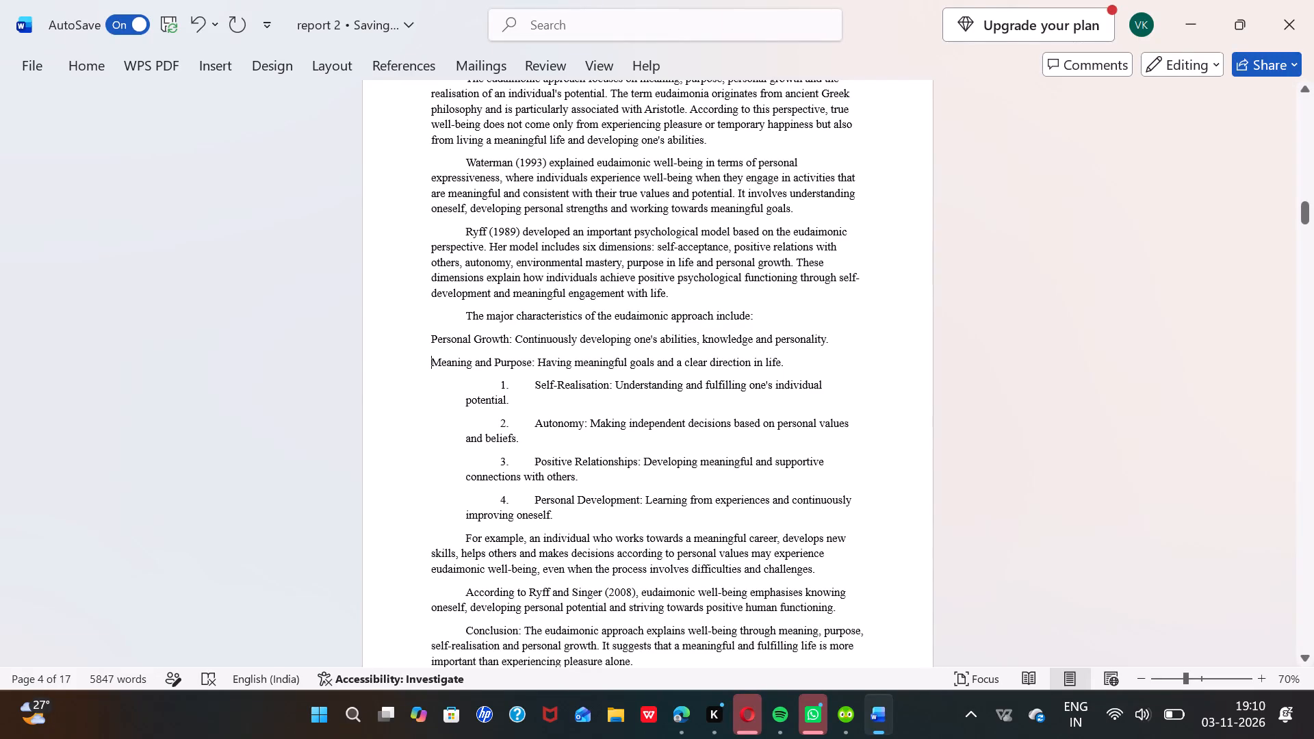
left_click(534, 384)
key("BackSpace")
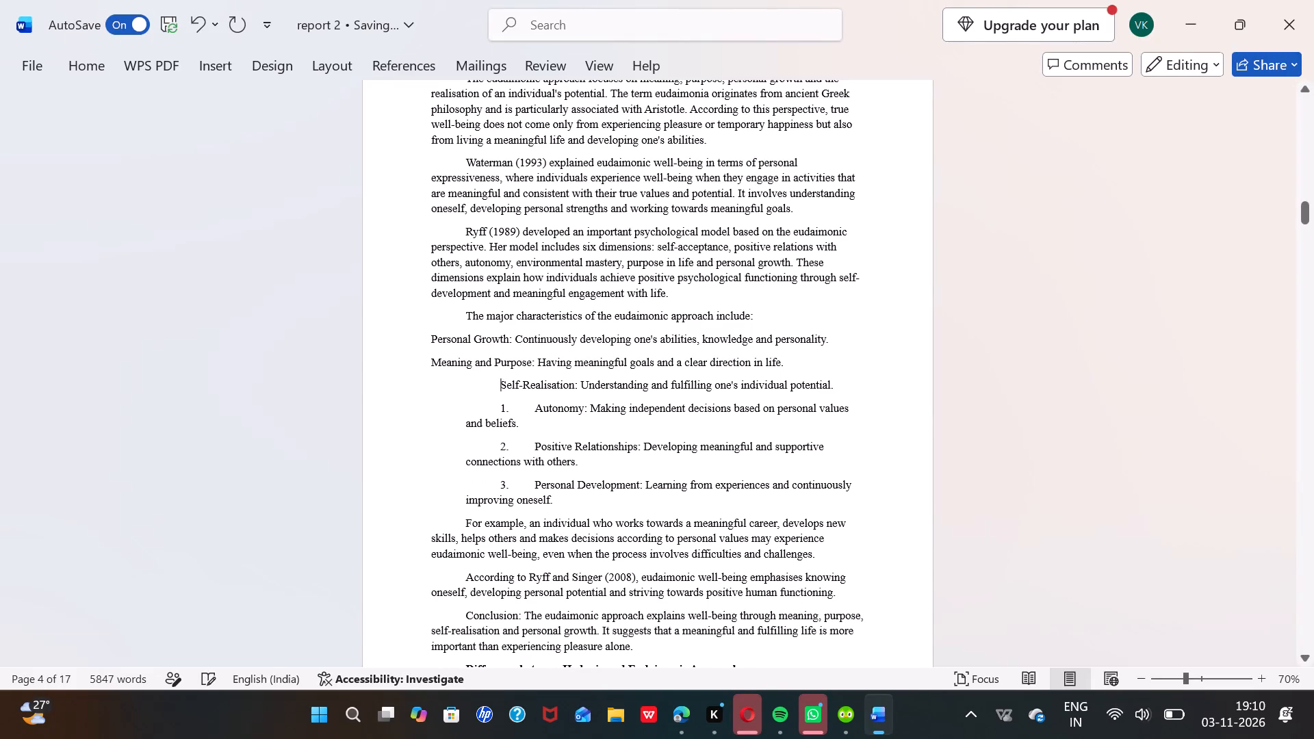
key("BackSpace")
left_click(533, 409)
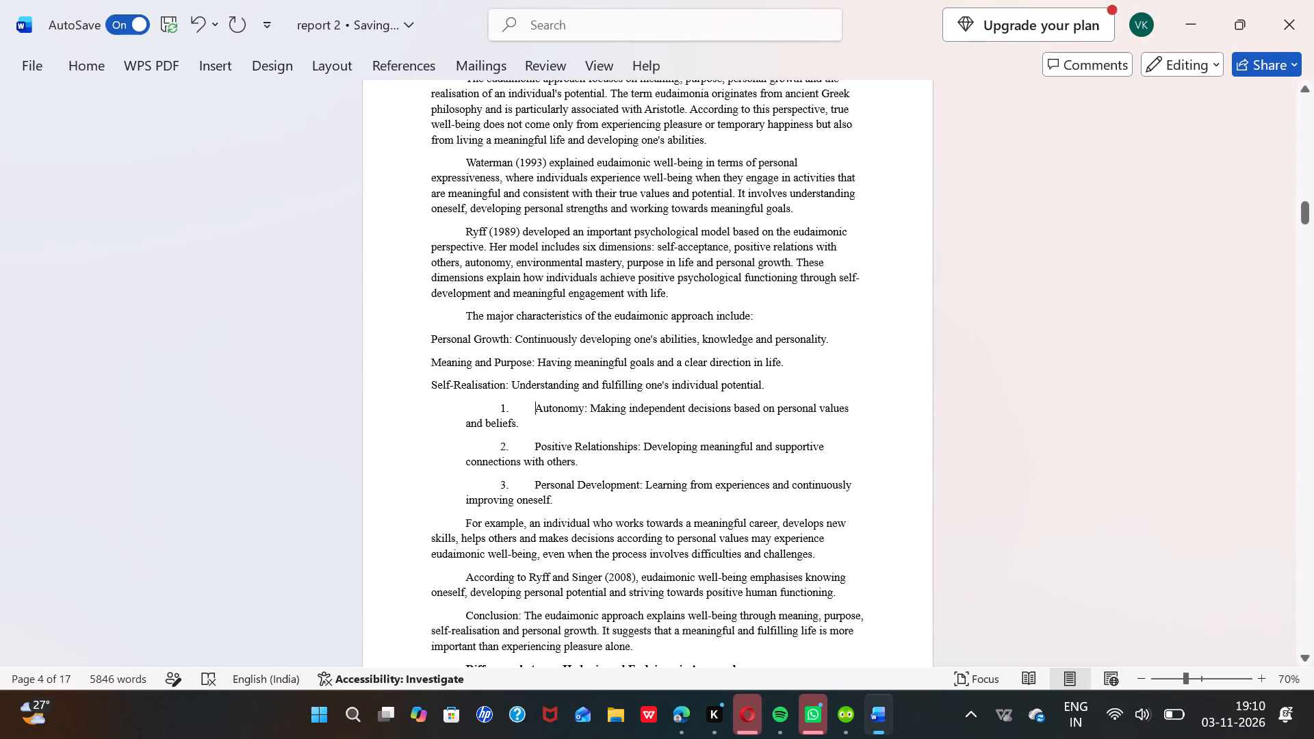
key("BackSpace")
key("BackSpace")
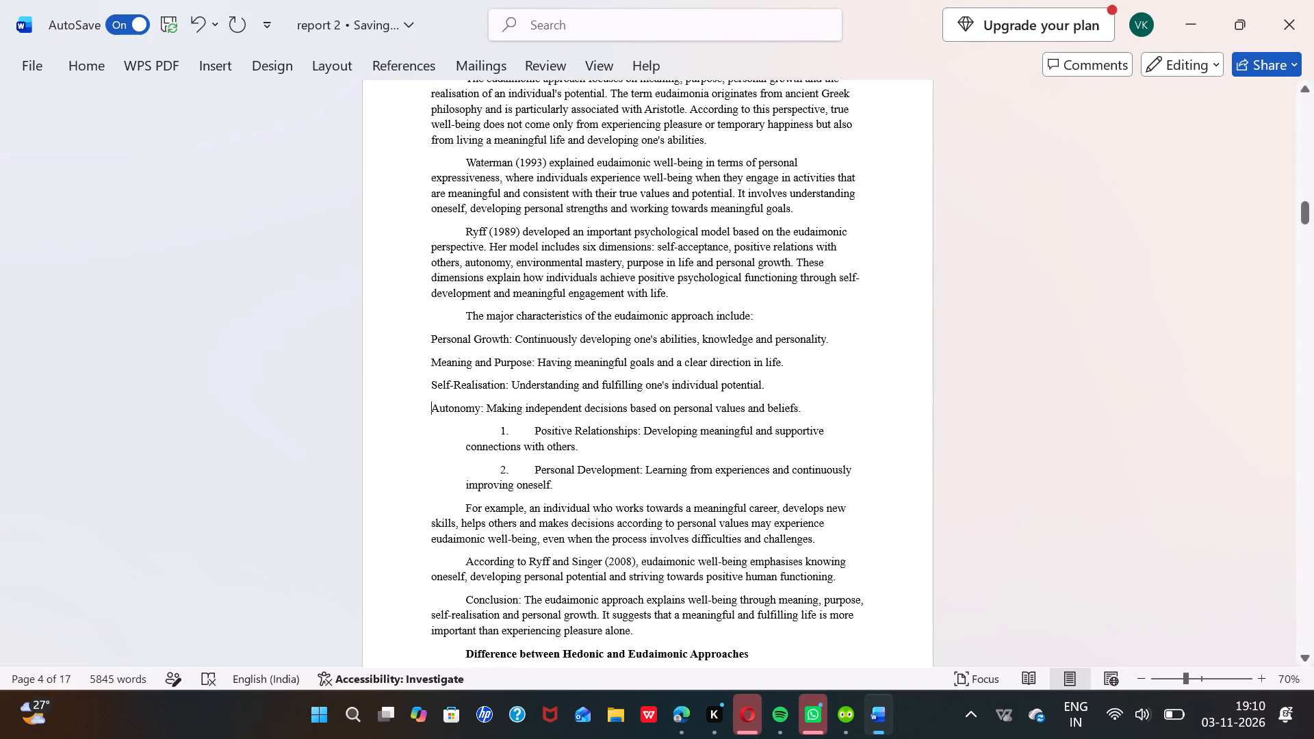
left_click(533, 426)
key("BackSpace")
key("BackSpace")
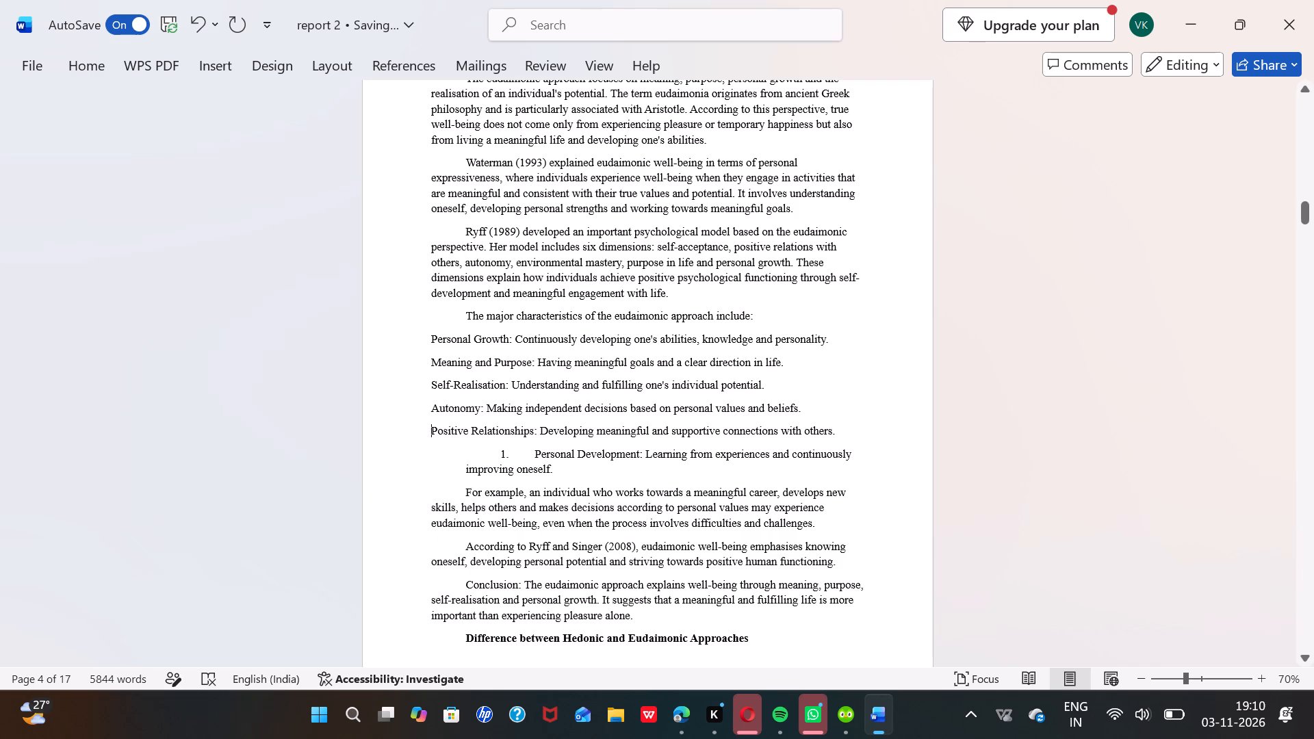
left_click(532, 454)
key("BackSpace")
key("BackSpace")
key("BackSpace")
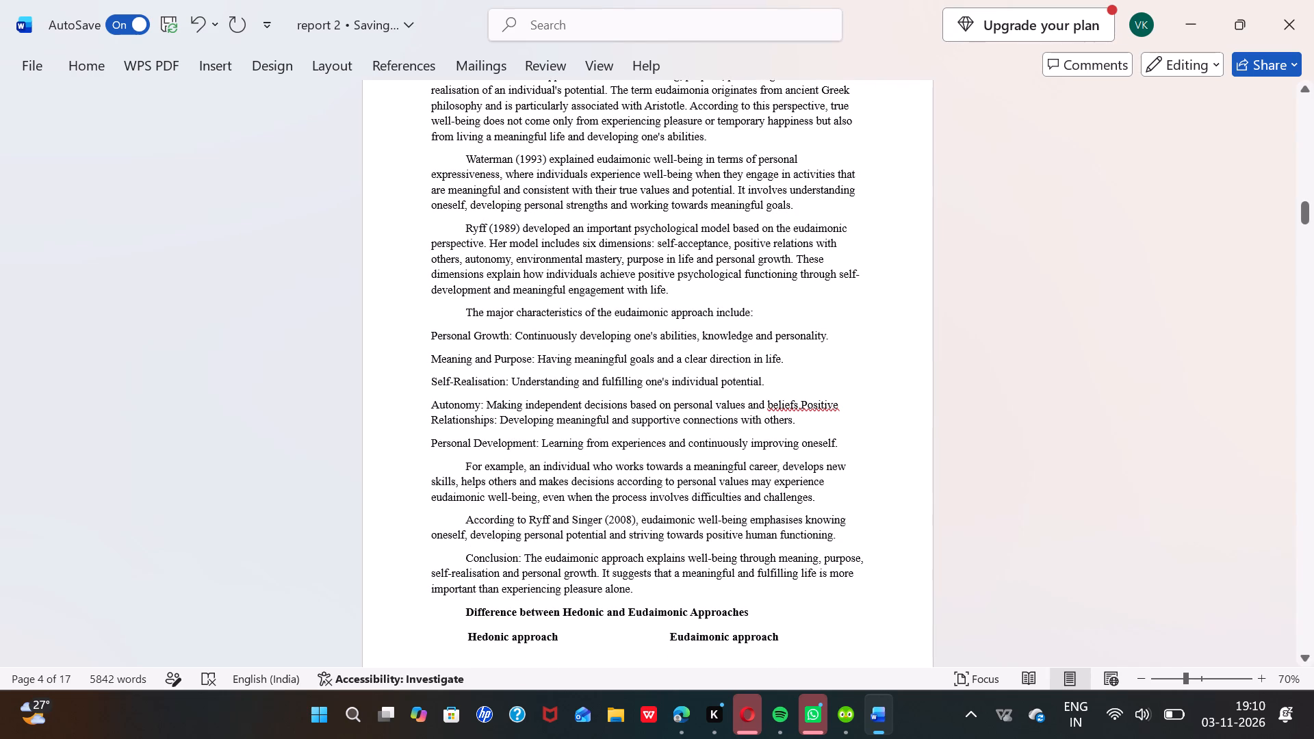
Delete the Conclusion paragraph that closes the eudaimonic approach section.
scroll(477, 536, "down", 1)
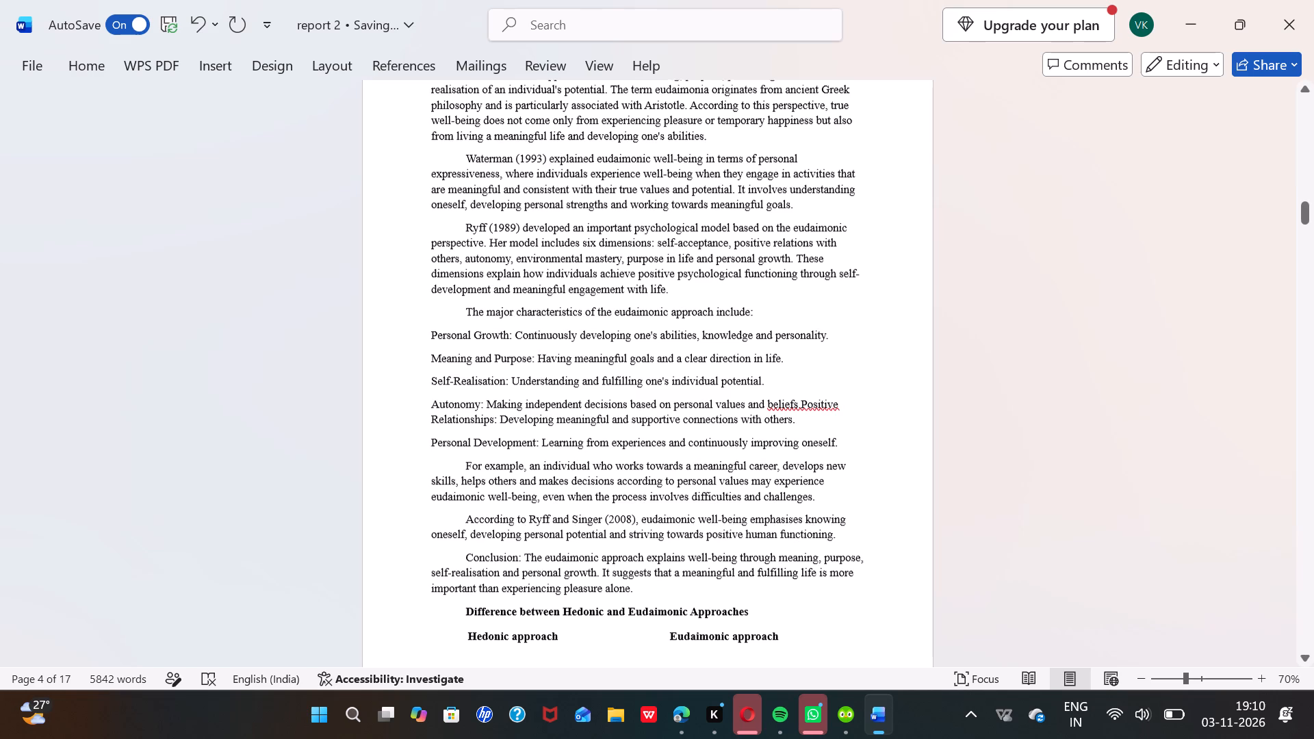
scroll(477, 536, "down", 2)
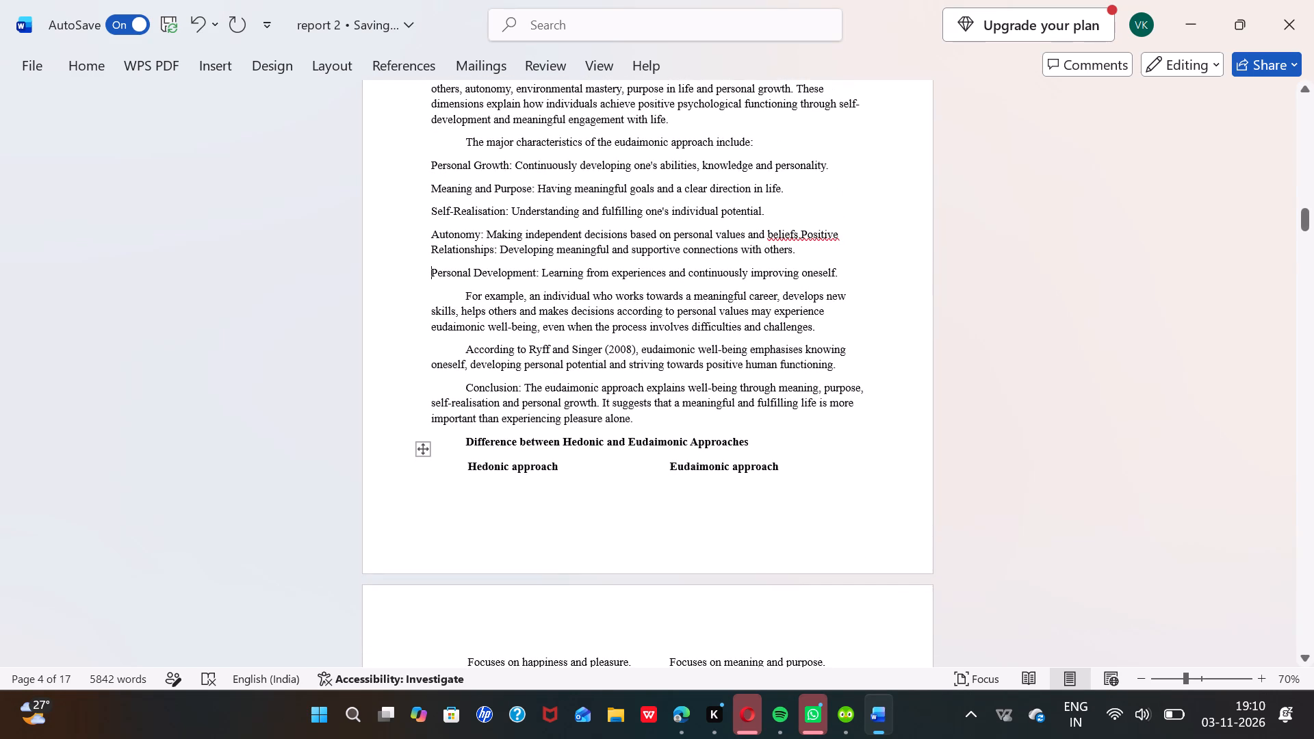
left_click_drag(634, 419, 480, 392)
key("BackSpace")
Review report 2 from the Personal Growth dimension through the hedonic and eudaimonic sections to the comparison table.
scroll(480, 392, "down", 1)
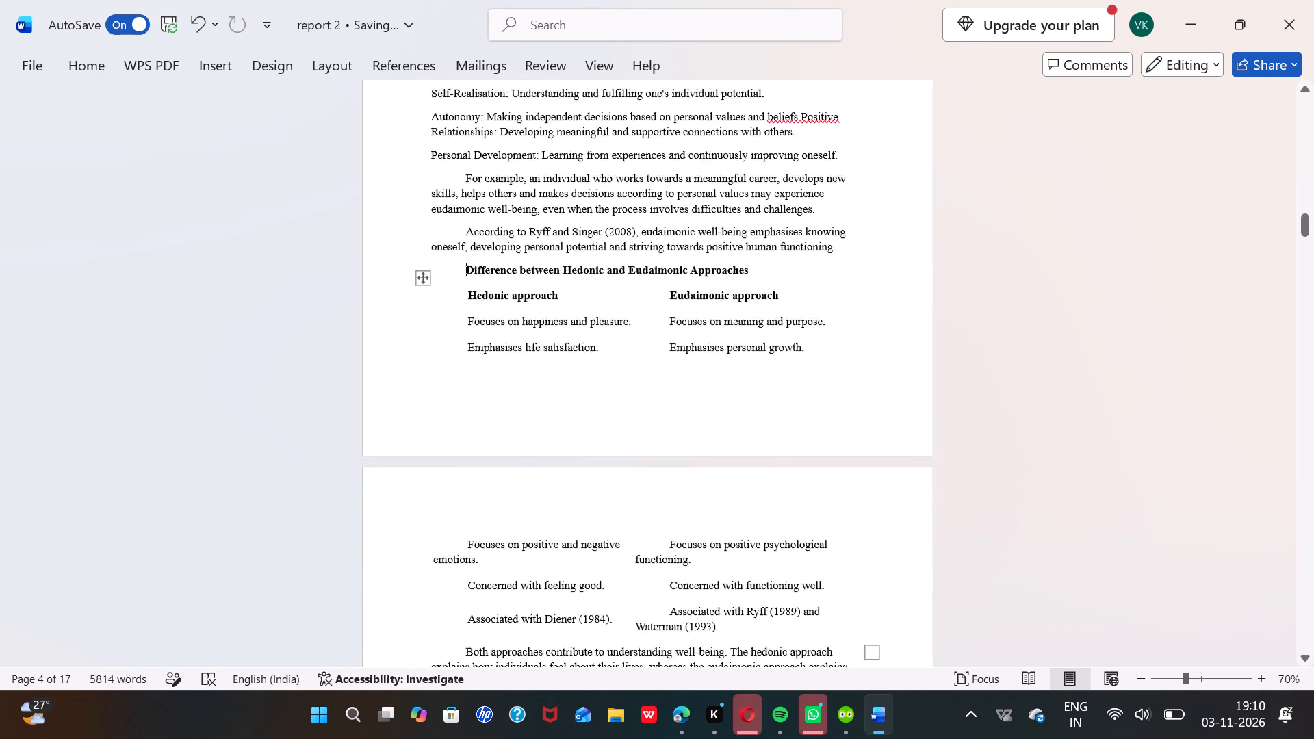
scroll(480, 392, "down", 1)
scroll(480, 392, "up", 4)
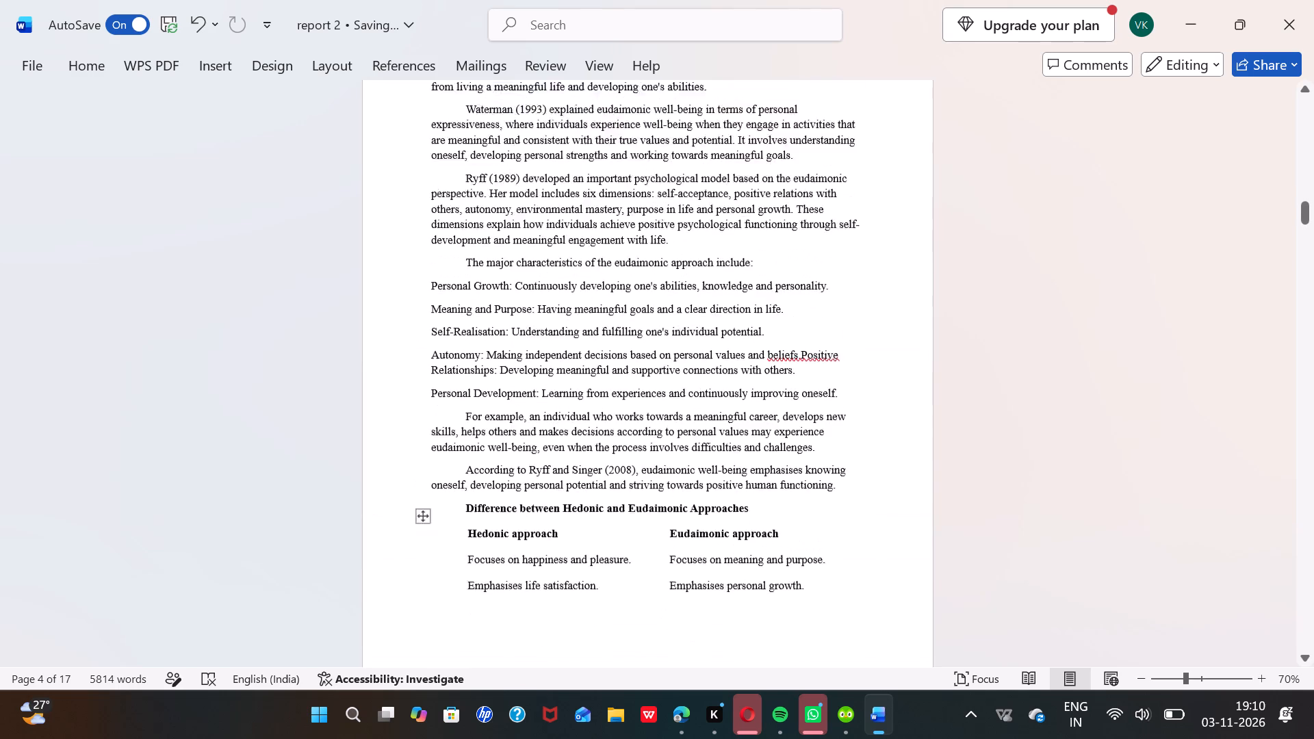
scroll(480, 392, "up", 4)
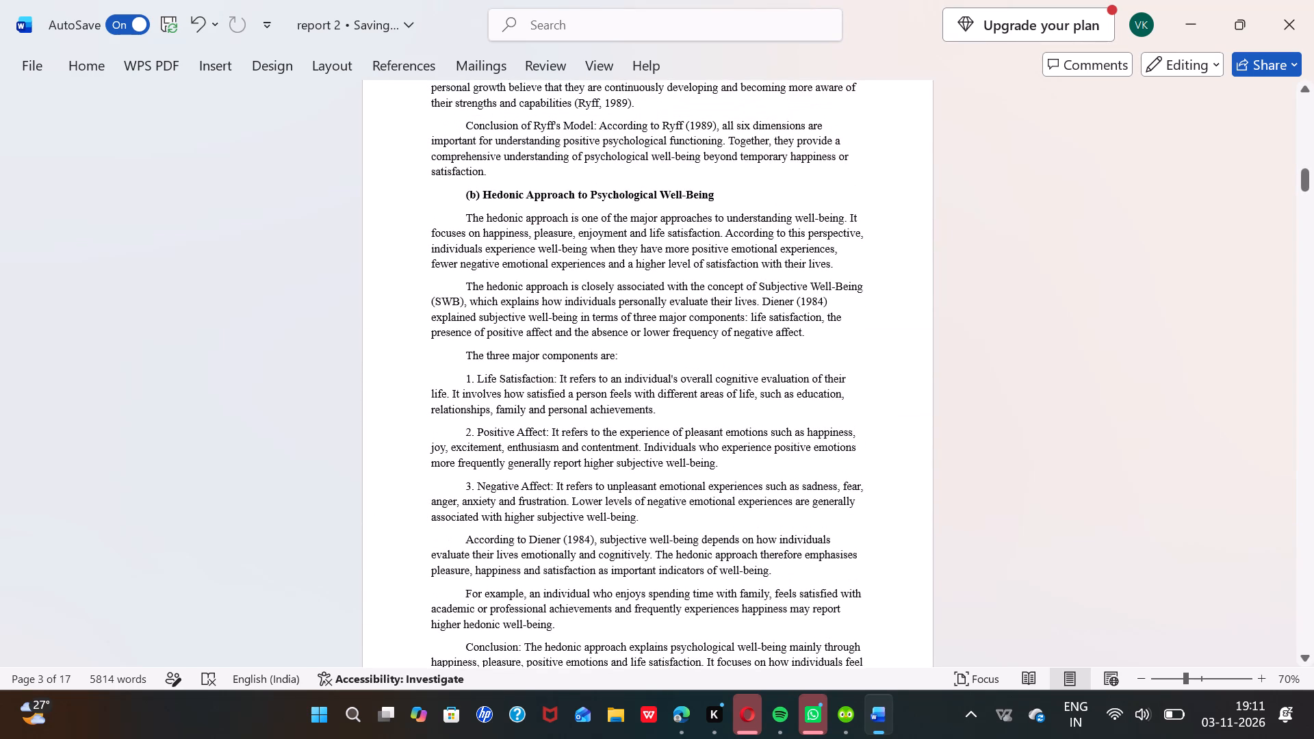
scroll(487, 348, "up", 2)
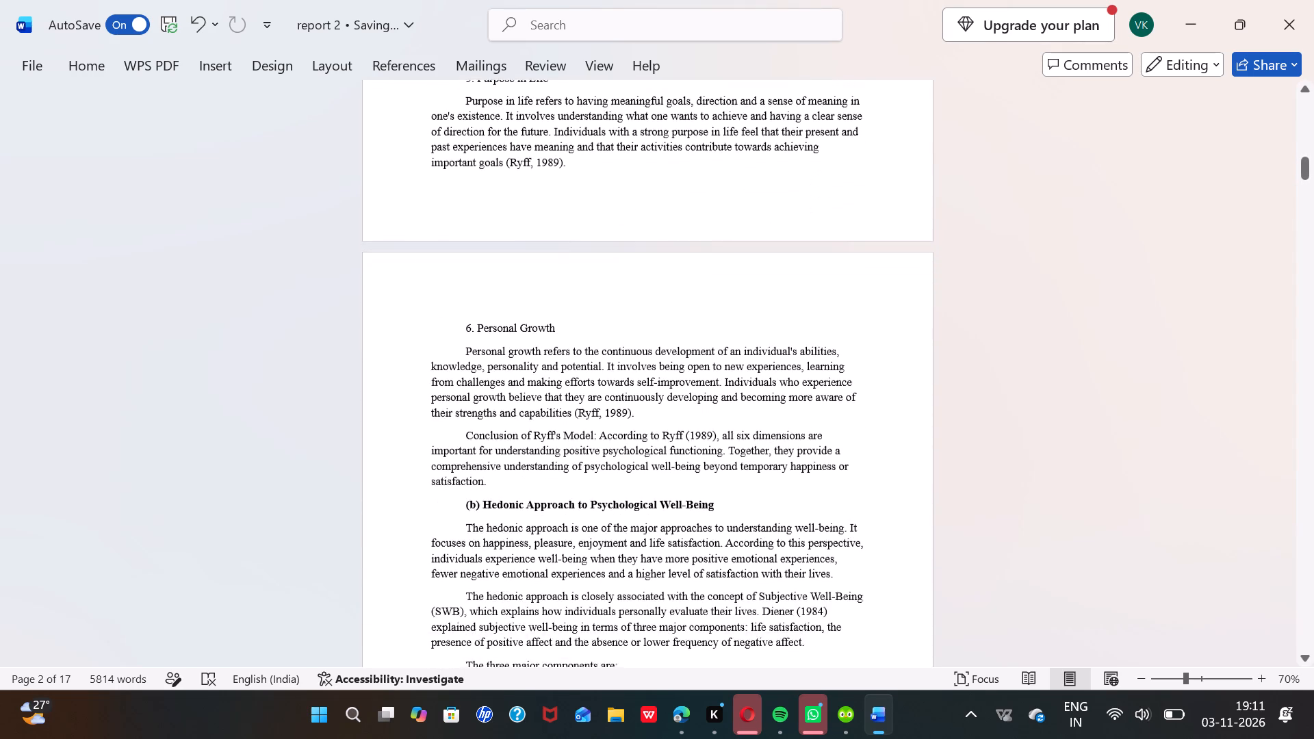
scroll(463, 380, "down", 4)
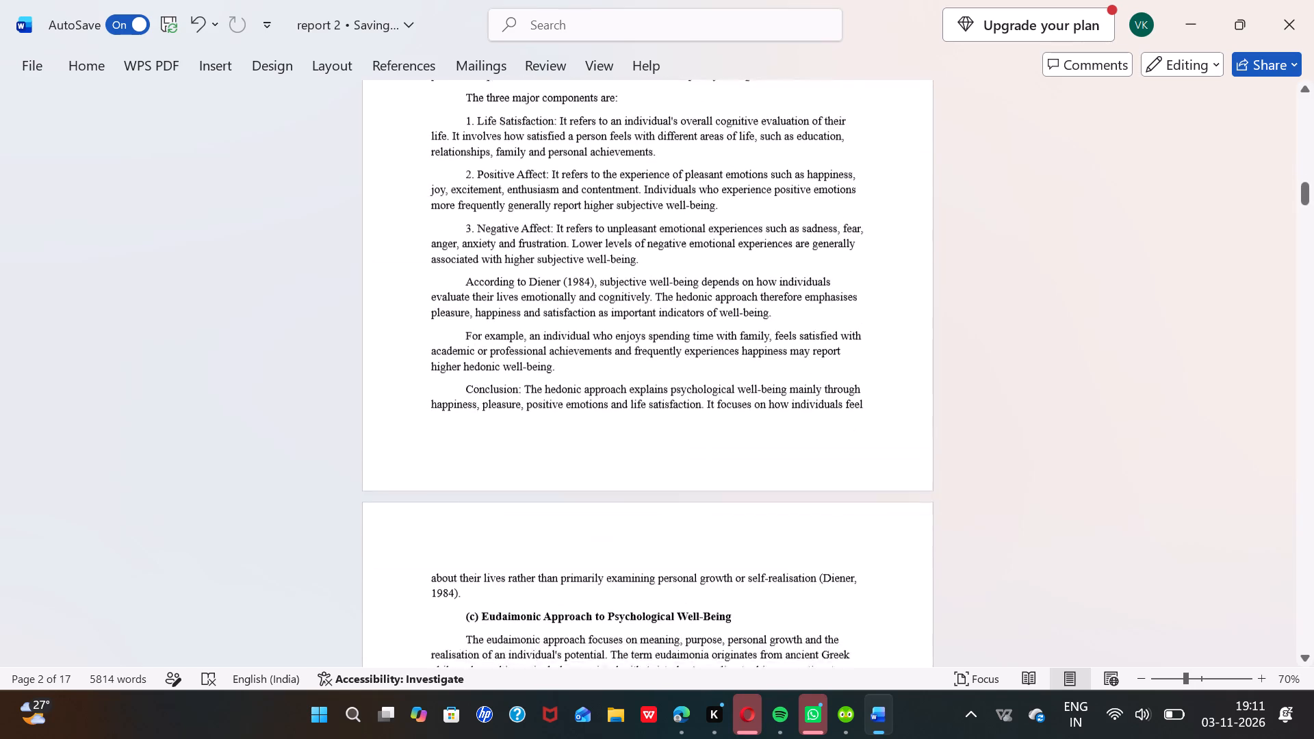
scroll(463, 380, "down", 5)
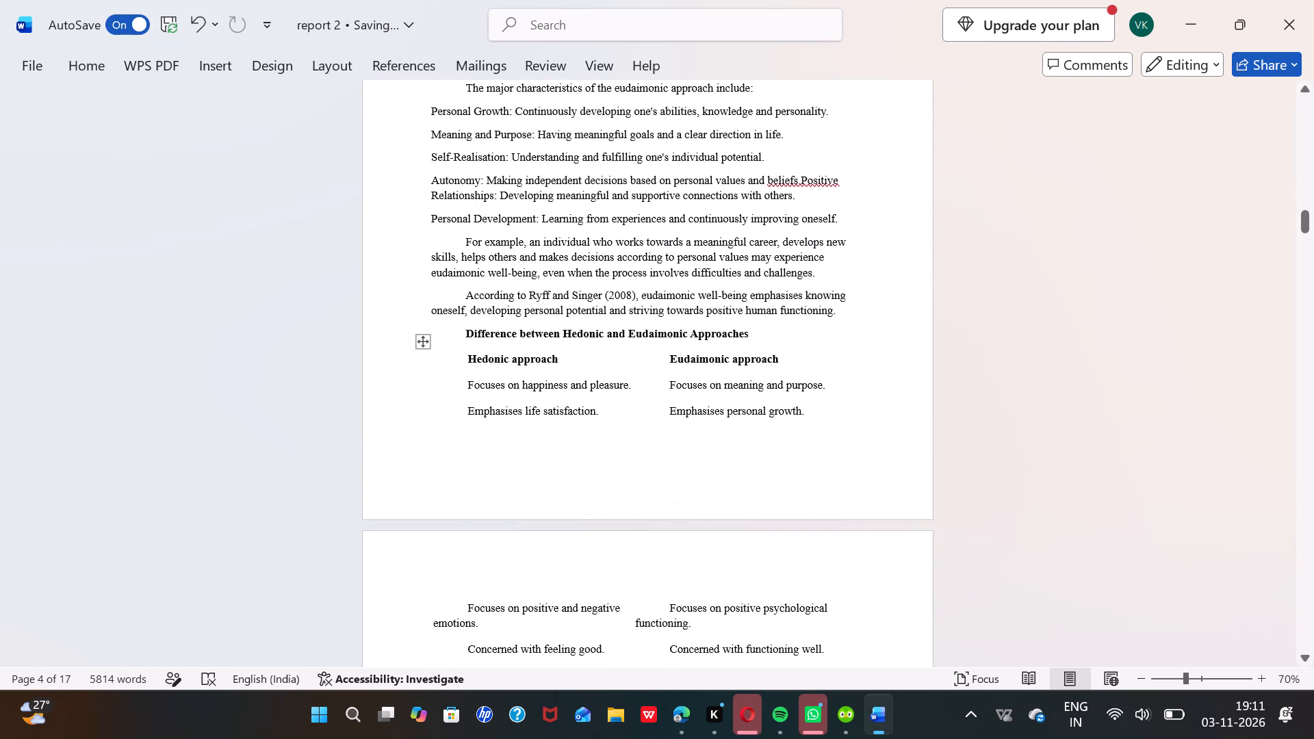
Add five blank lines above the "Difference between Hedonic and Eudaimonic Approaches" heading to push it onto the next page.
key("Return")
key("Return")
key("Return")
key("Return")
key("Return")
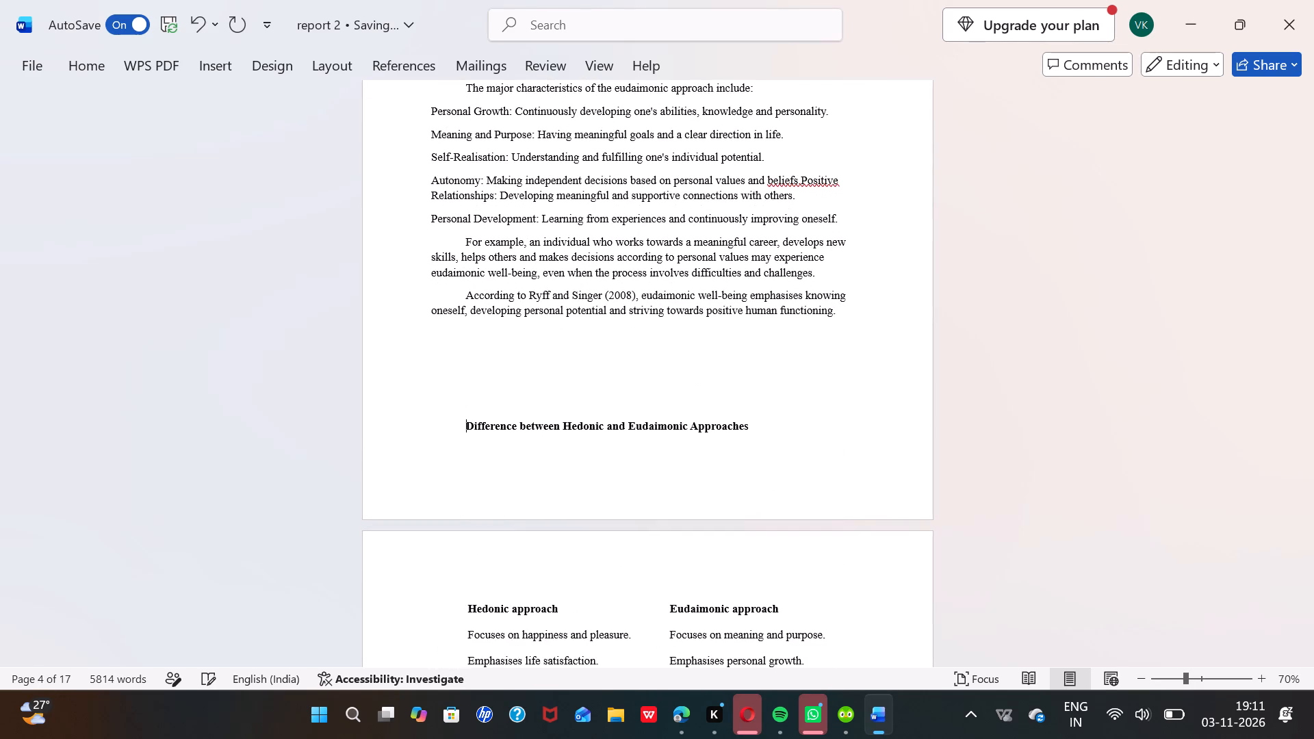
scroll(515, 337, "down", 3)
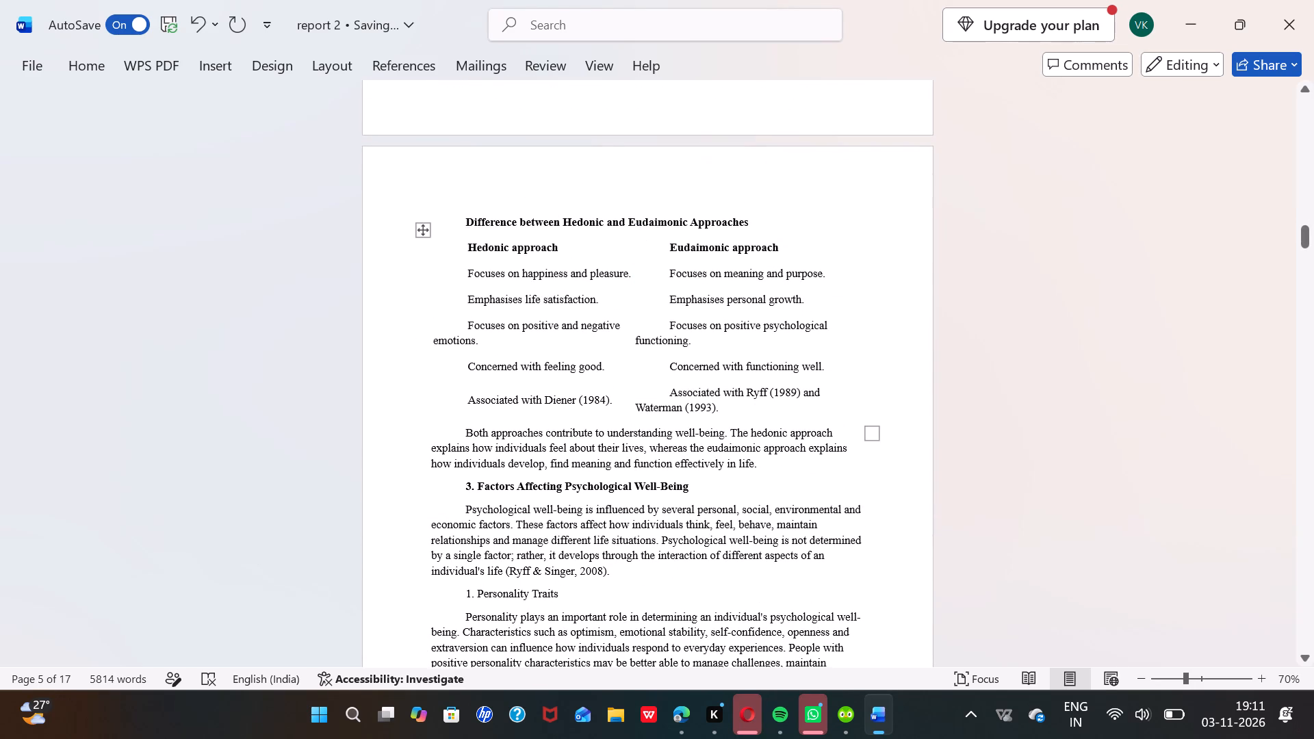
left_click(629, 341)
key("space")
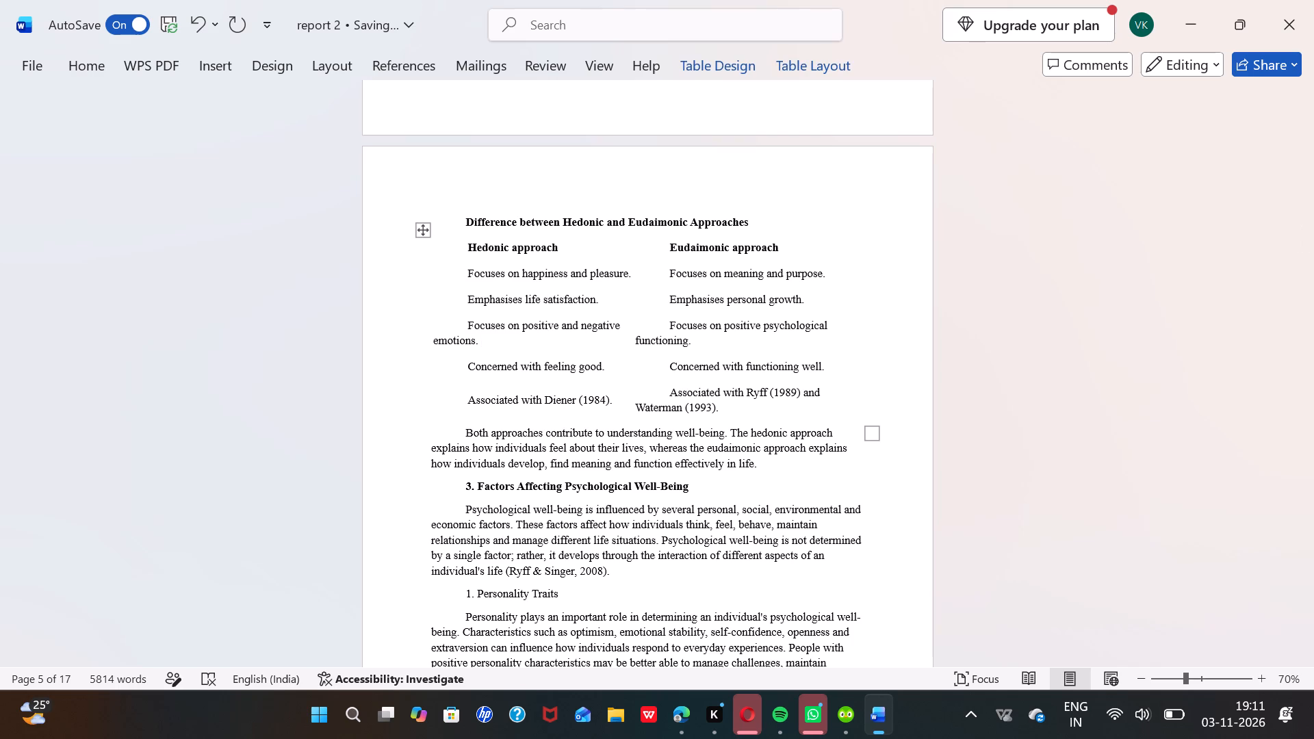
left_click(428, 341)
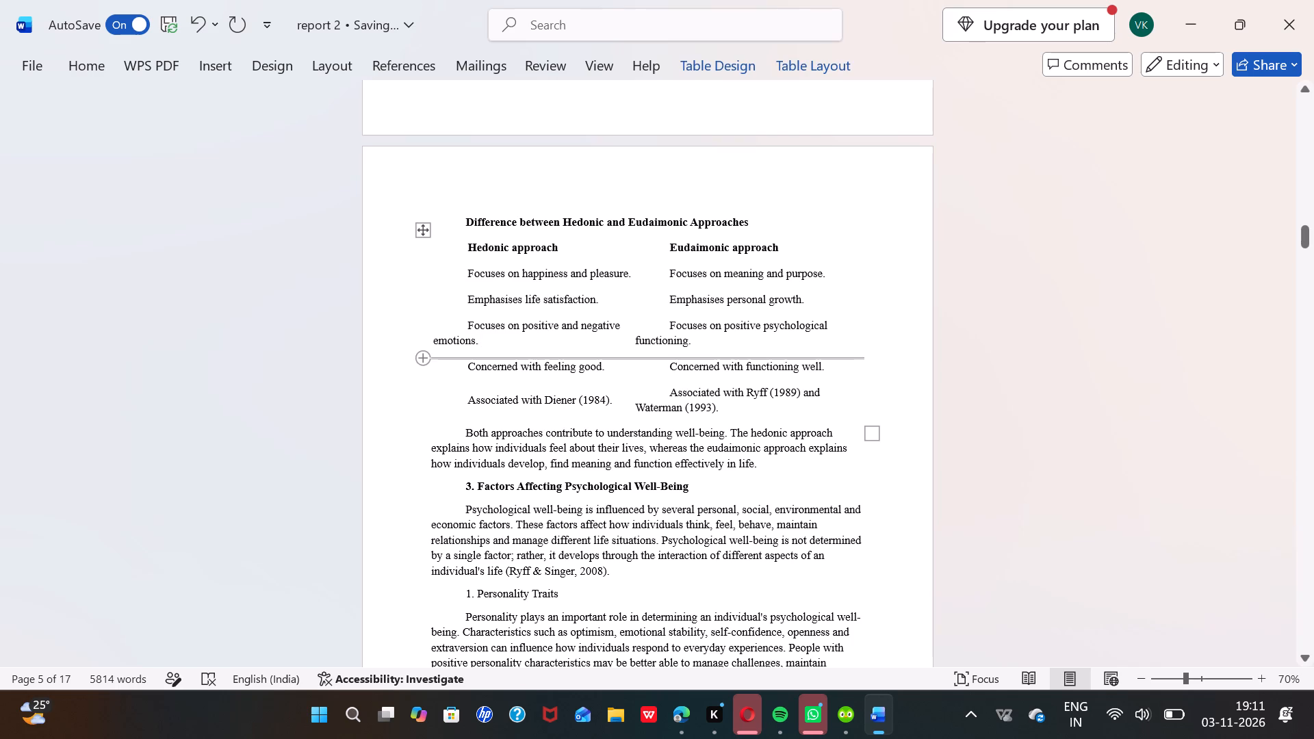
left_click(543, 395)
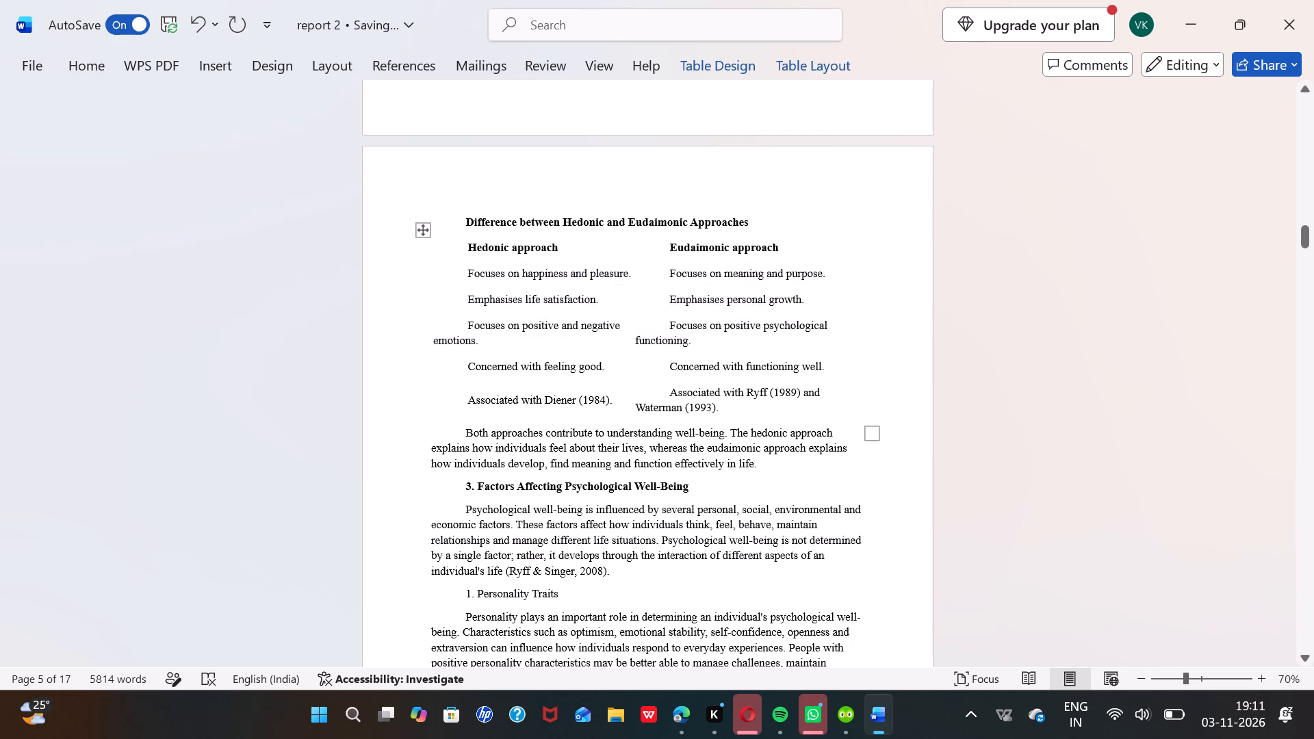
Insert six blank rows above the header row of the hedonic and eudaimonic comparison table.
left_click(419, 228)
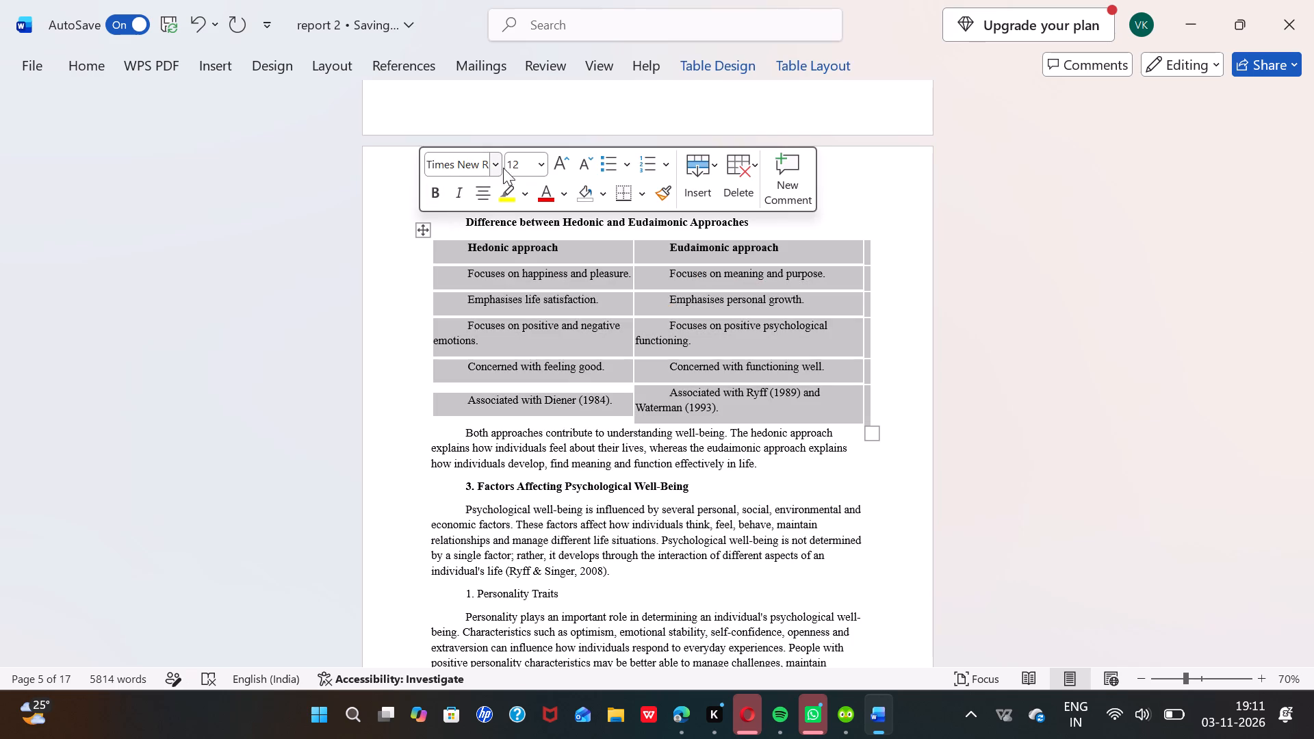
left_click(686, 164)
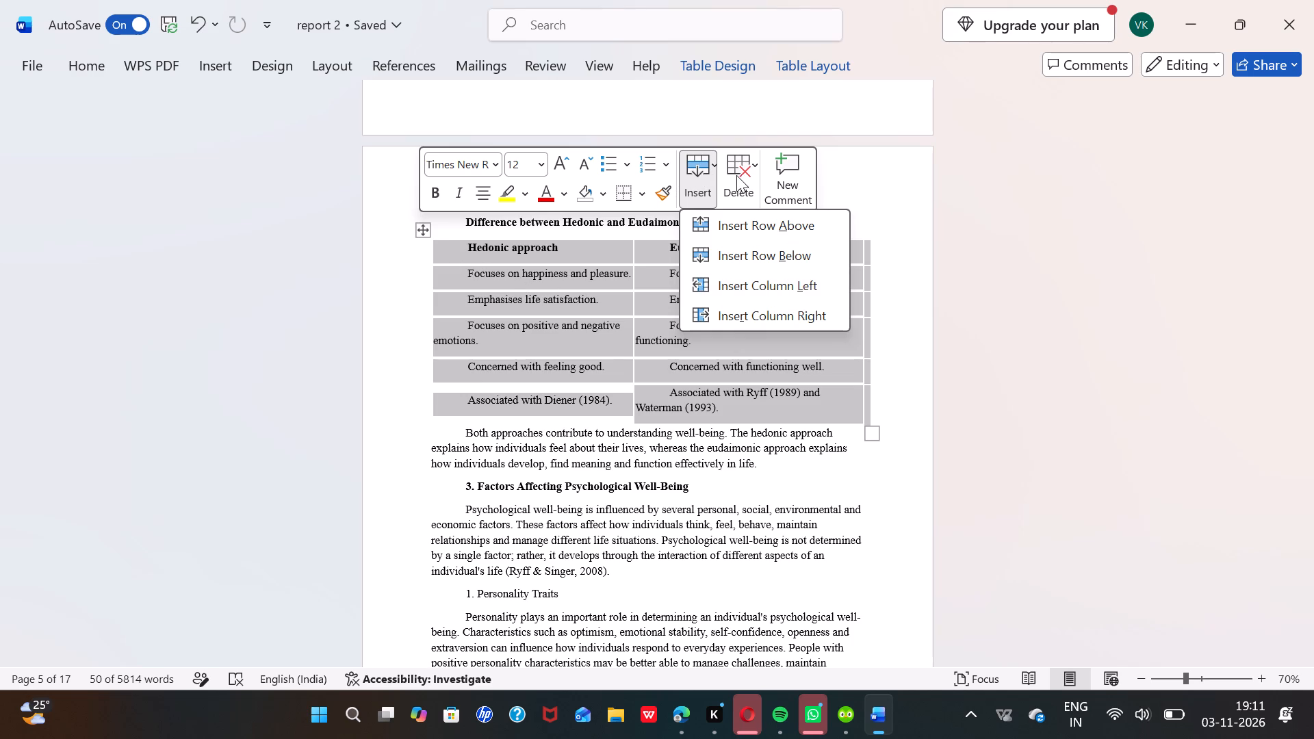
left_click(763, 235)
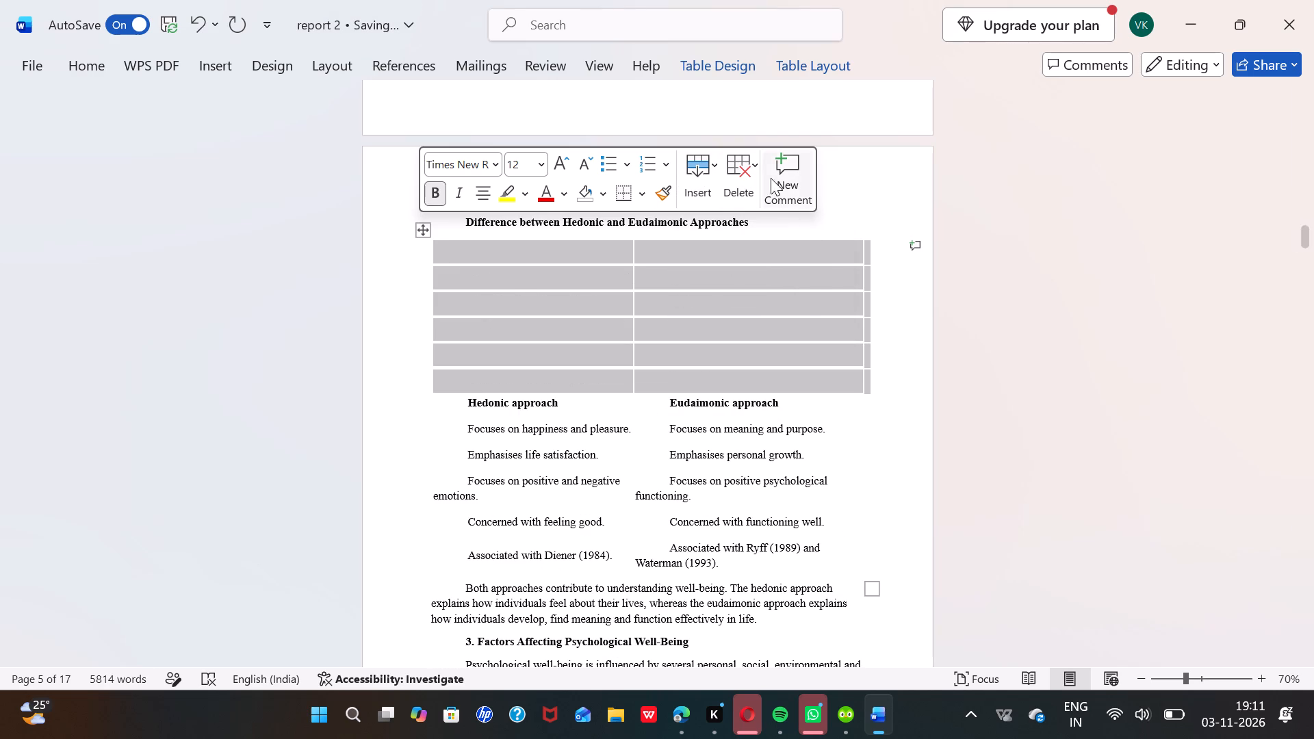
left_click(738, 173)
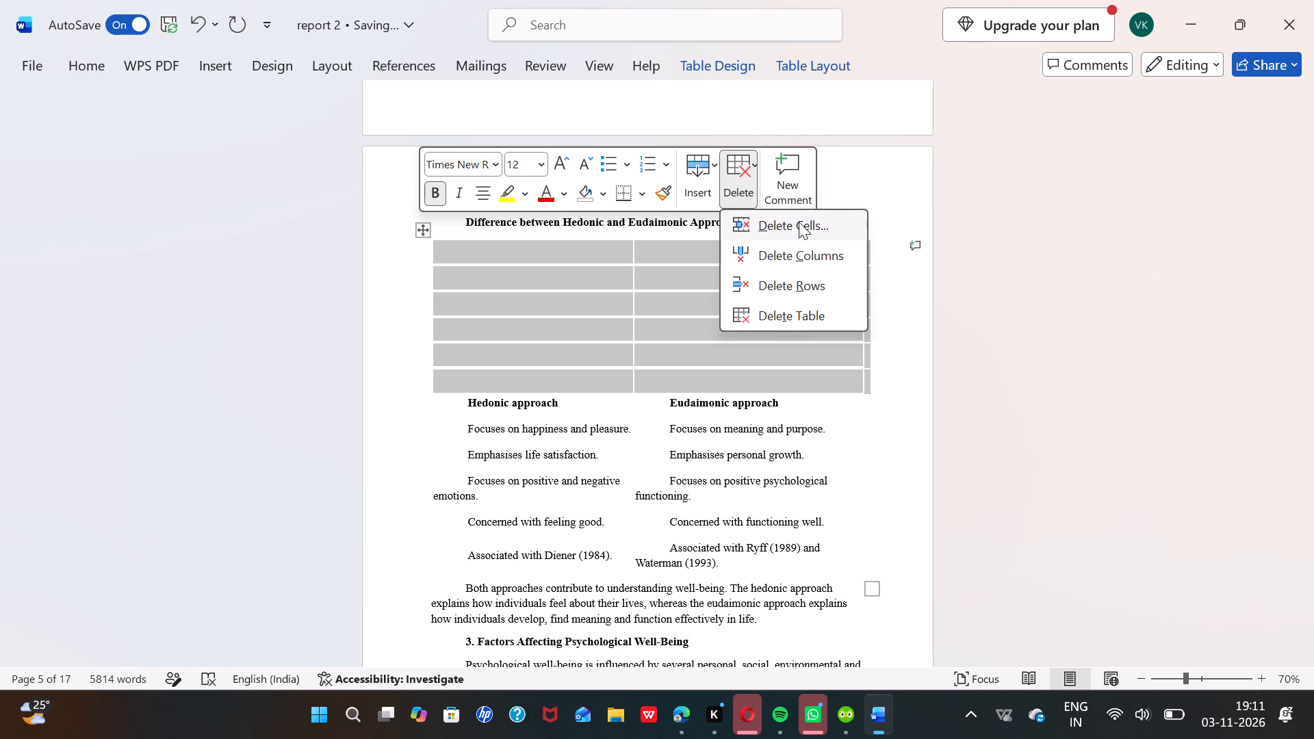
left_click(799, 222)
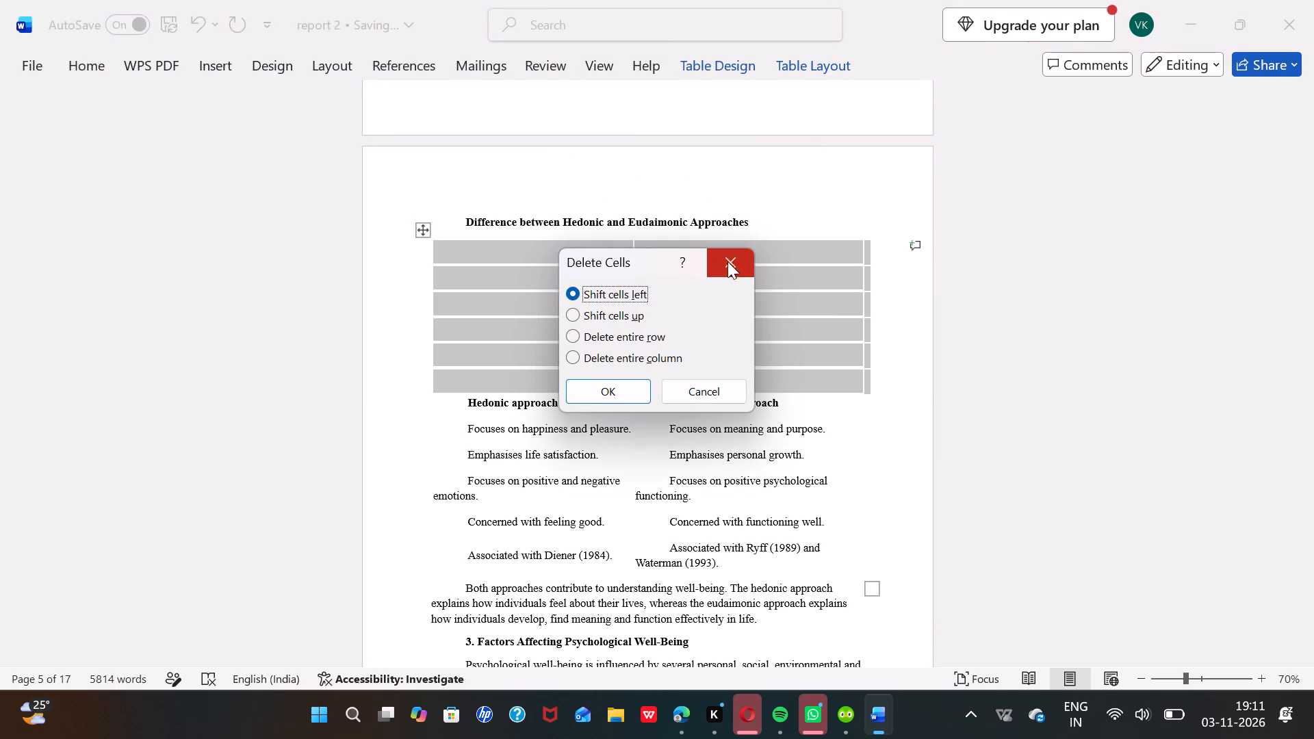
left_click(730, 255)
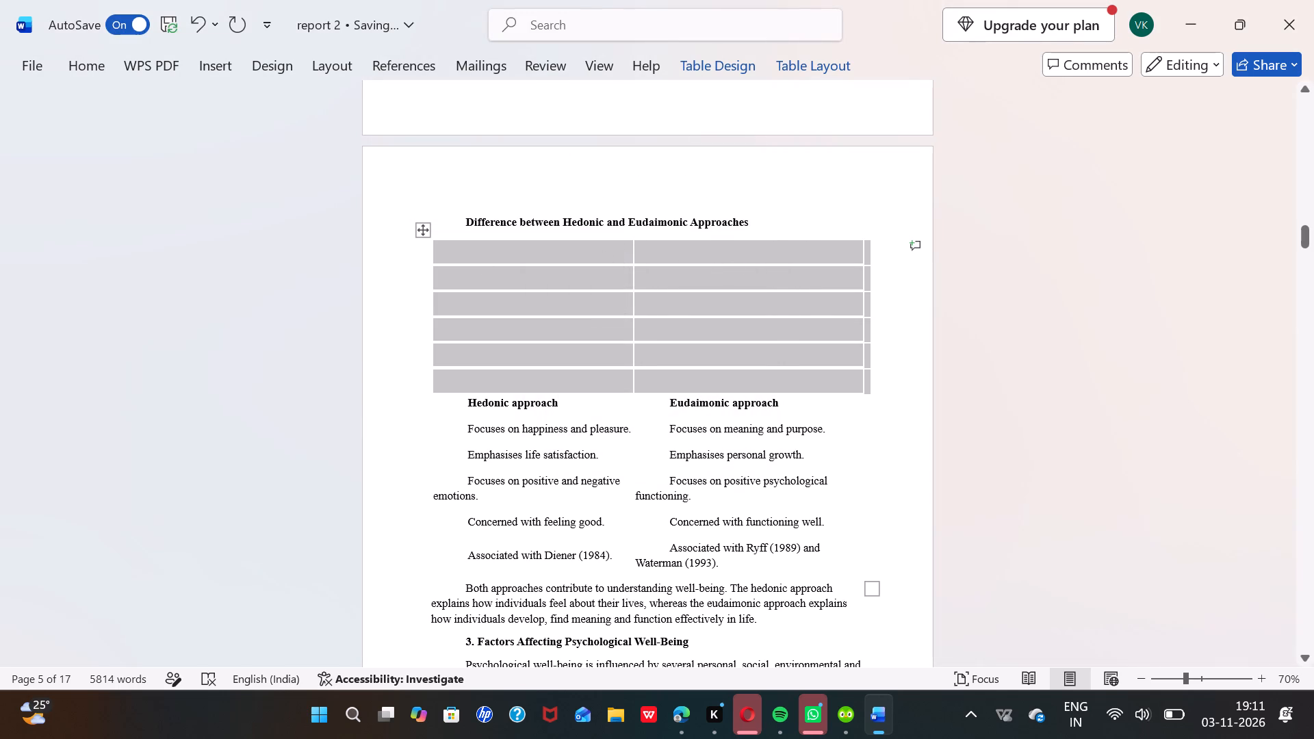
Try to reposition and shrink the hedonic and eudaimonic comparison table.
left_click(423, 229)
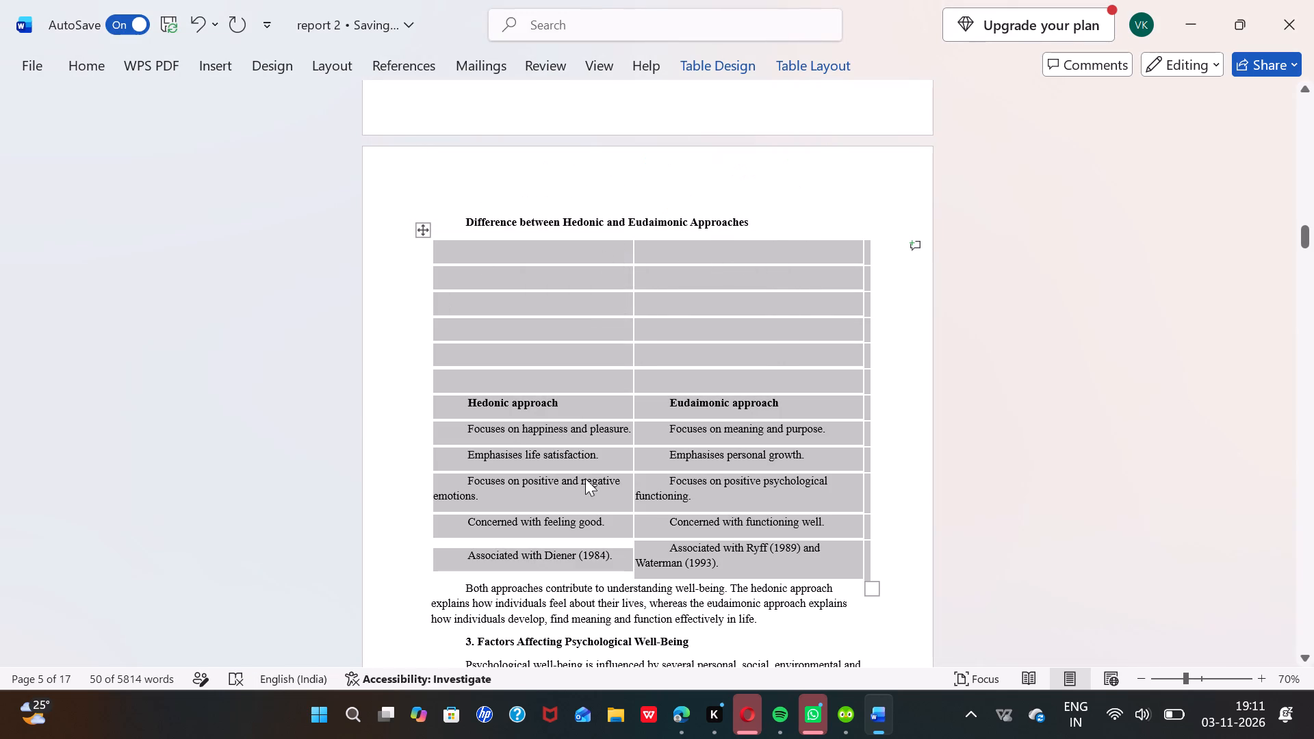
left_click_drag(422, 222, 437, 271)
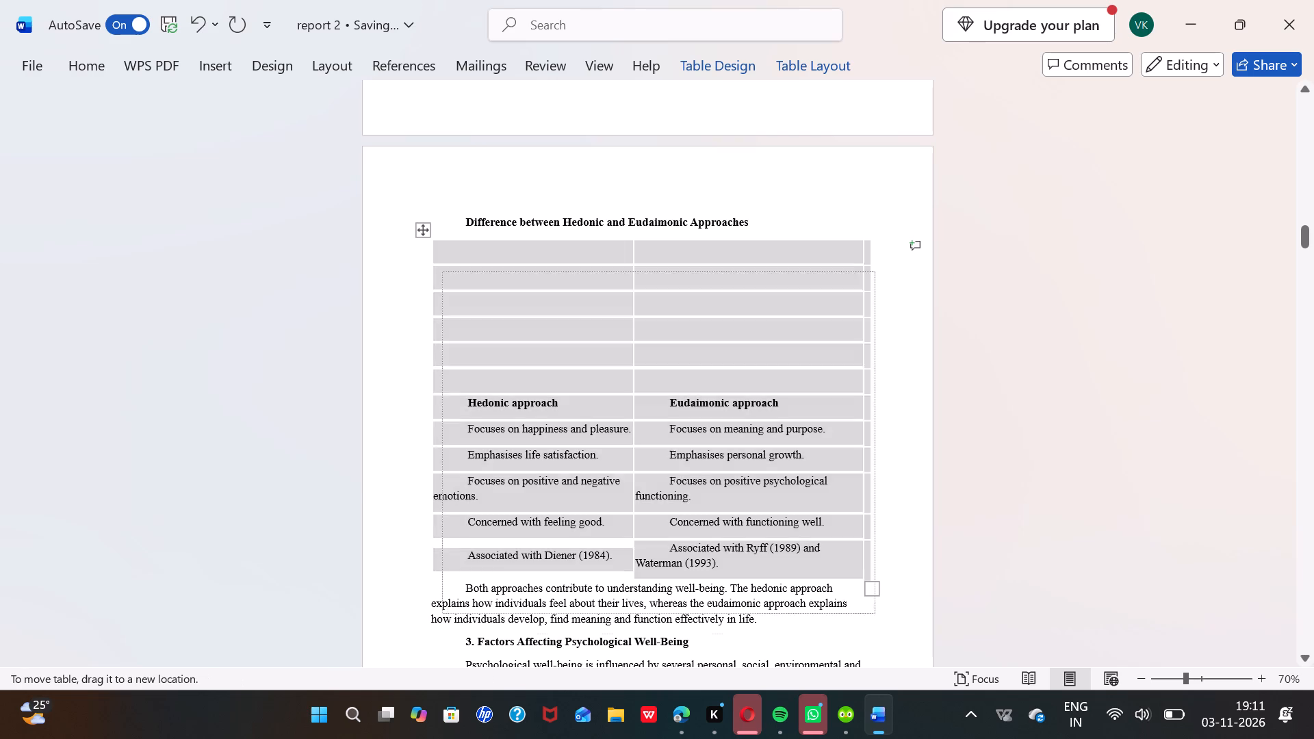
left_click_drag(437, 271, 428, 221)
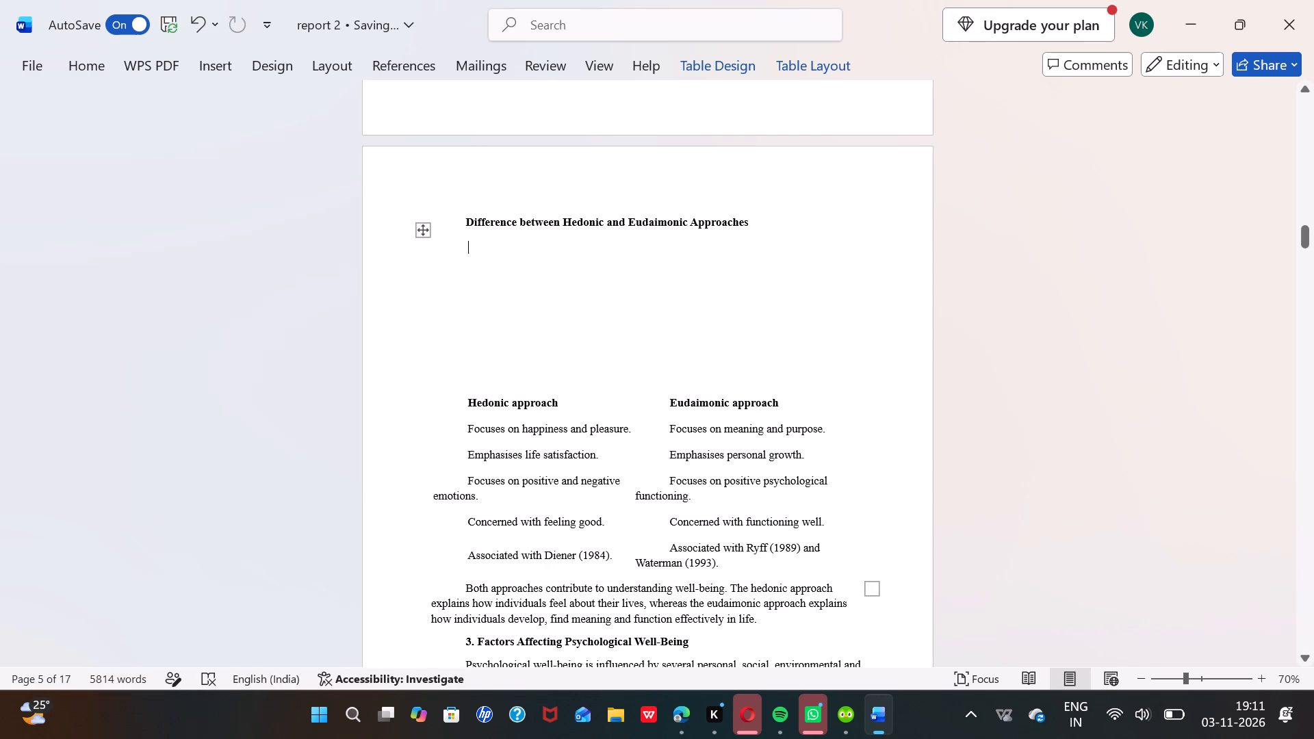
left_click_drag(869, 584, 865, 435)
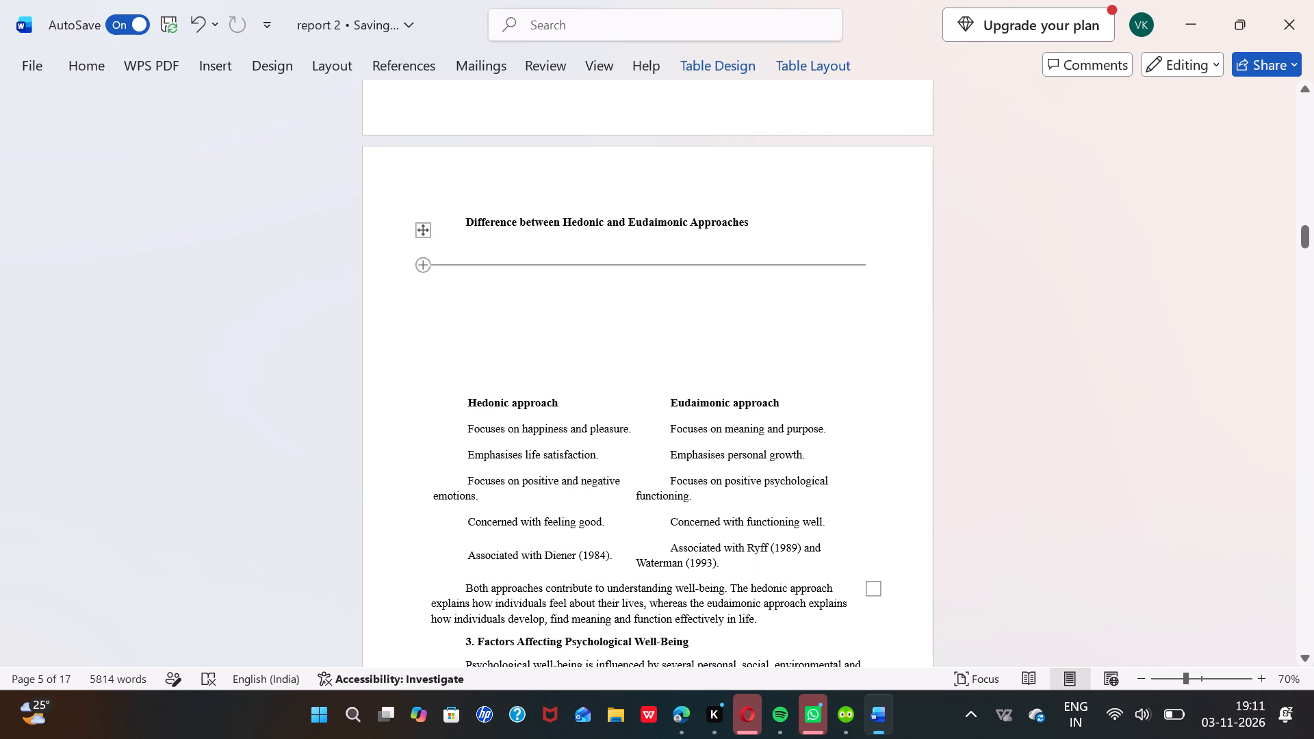
Delete the entire hedonic and eudaimonic comparison table.
left_click(428, 230)
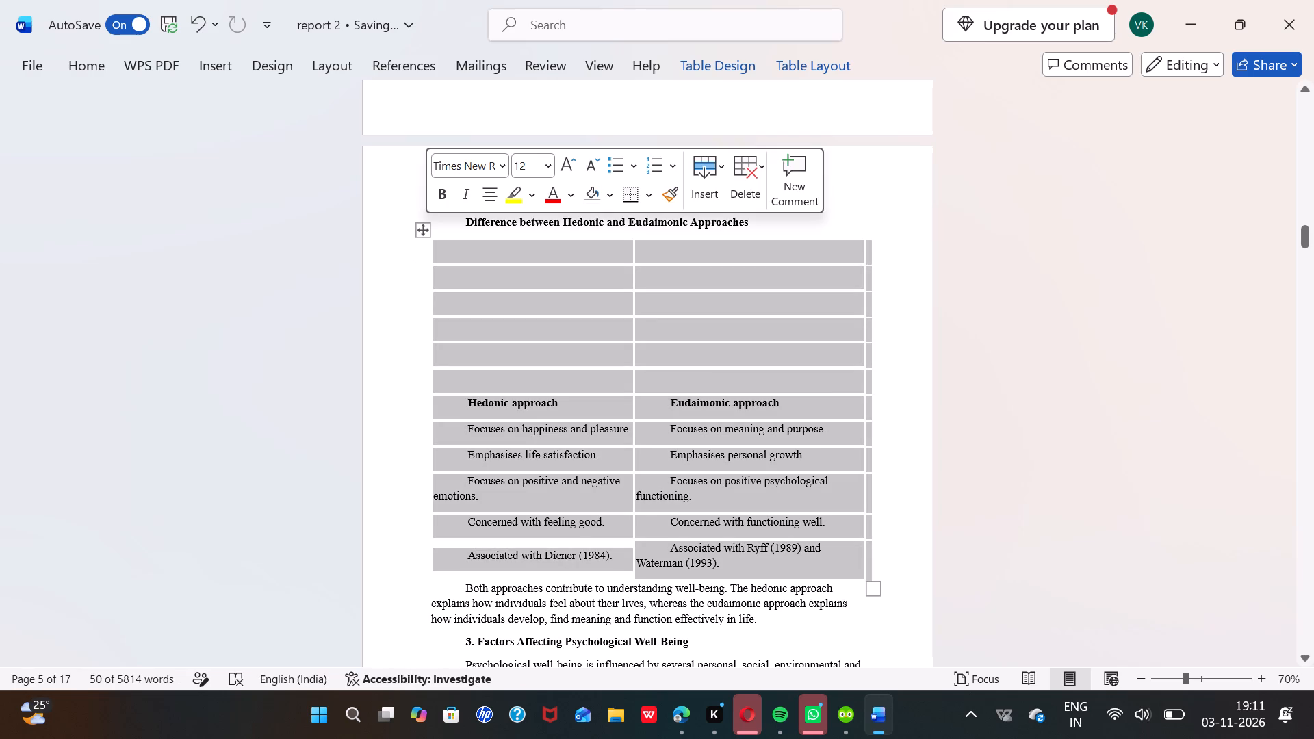
key("BackSpace")
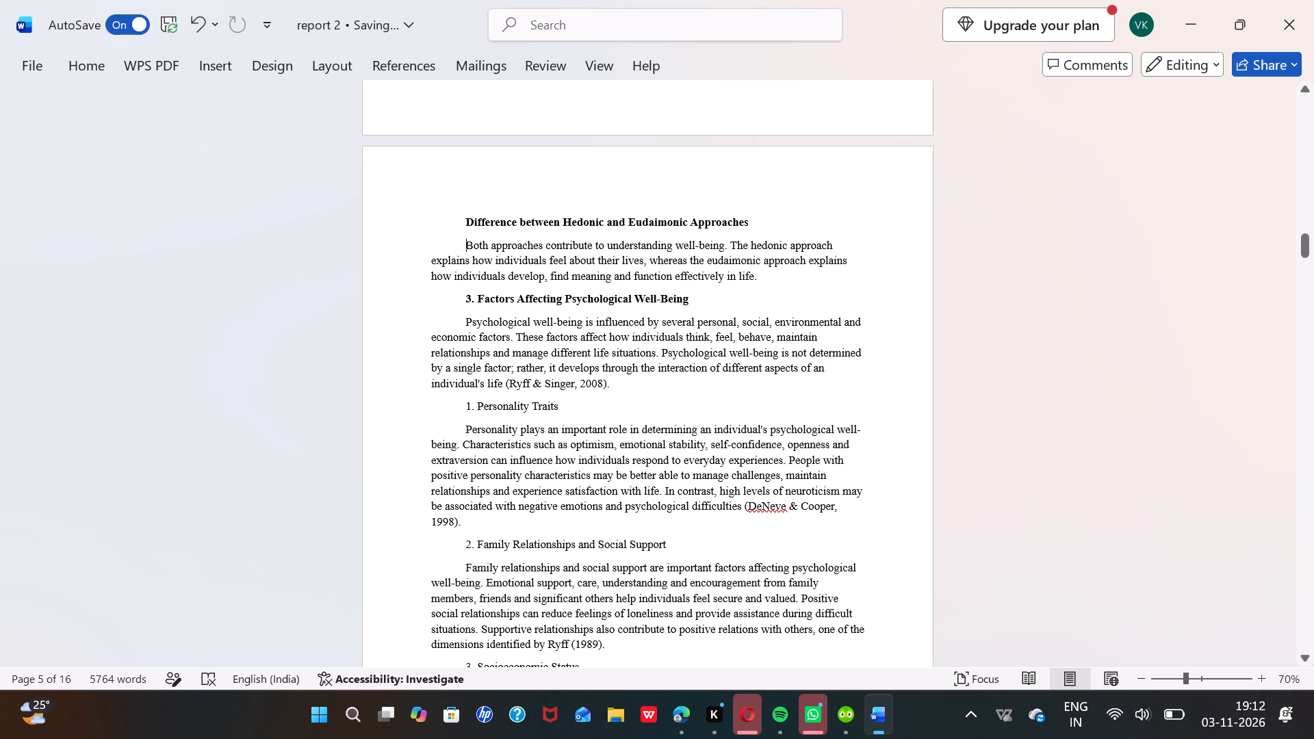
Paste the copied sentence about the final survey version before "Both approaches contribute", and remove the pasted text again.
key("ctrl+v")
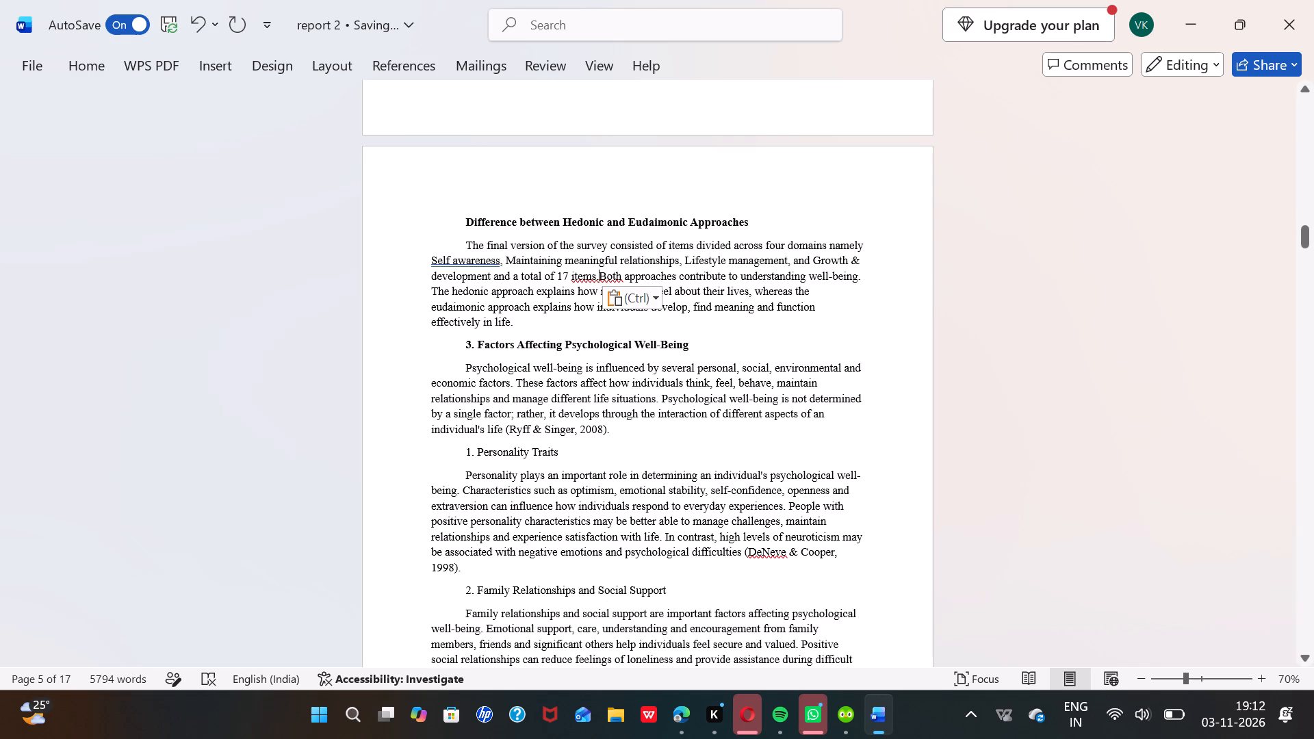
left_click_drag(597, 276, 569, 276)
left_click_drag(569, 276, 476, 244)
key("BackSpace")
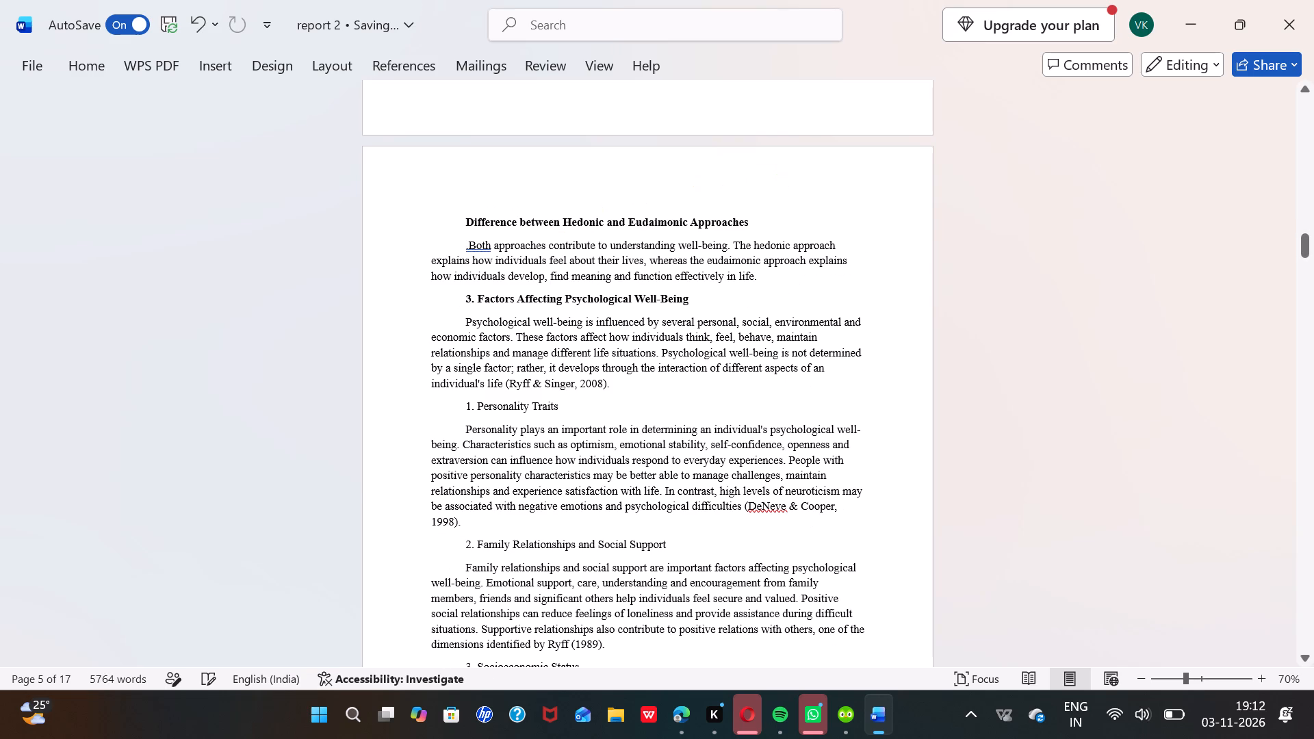
Delete the "Difference between Hedonic and Eudaimonic Approaches" heading.
left_click_drag(751, 222, 576, 228)
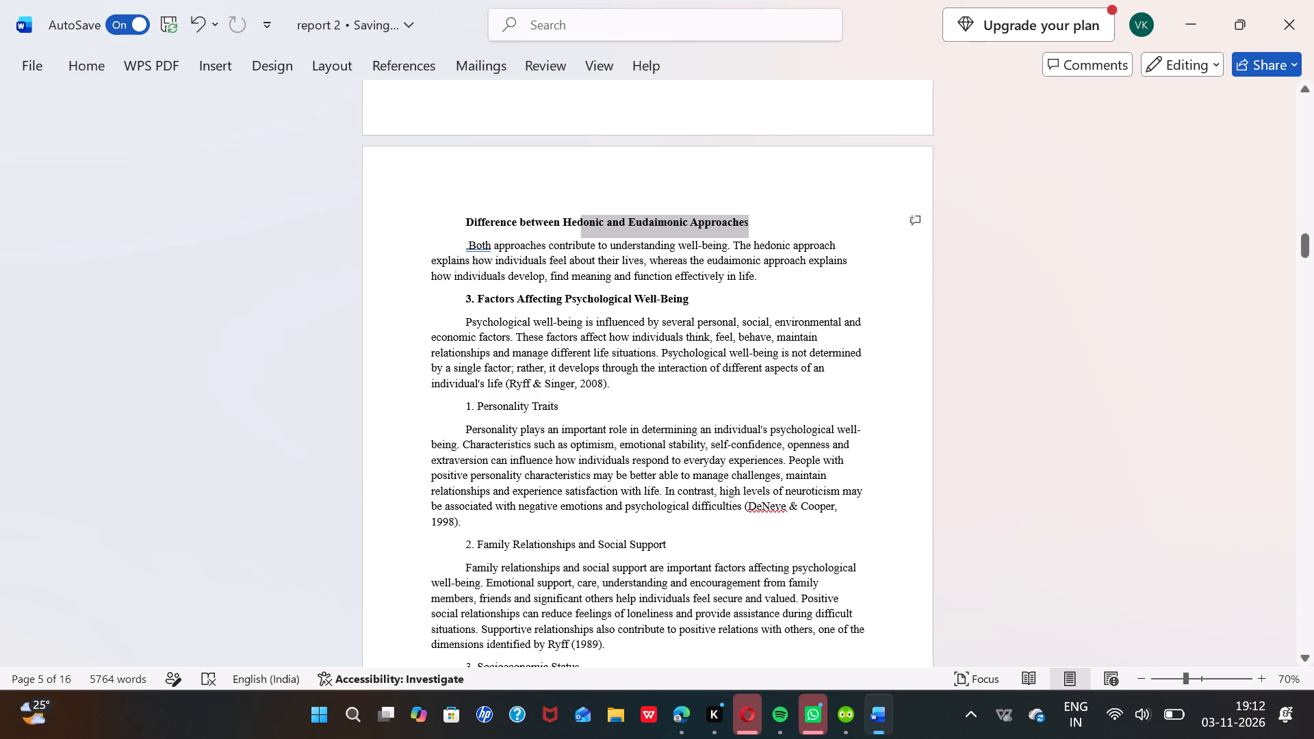
left_click_drag(576, 228, 471, 225)
key("BackSpace")
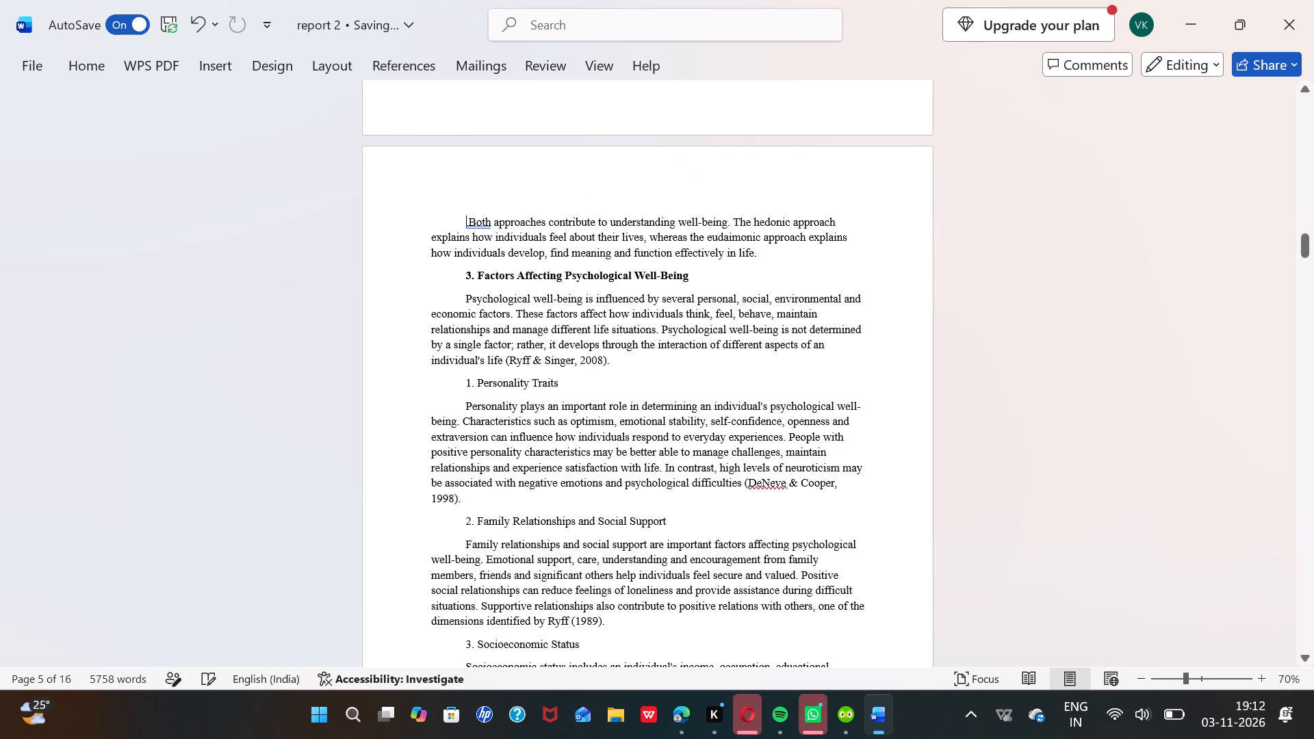
Delete the "Both approaches contribute to understanding well-being" paragraph above the Factors Affecting Psychological Well-Being heading.
scroll(471, 225, "up", 2, "ctrl")
scroll(471, 225, "down", 1, "ctrl")
scroll(471, 225, "up", 1, "ctrl")
left_click_drag(756, 252, 565, 244)
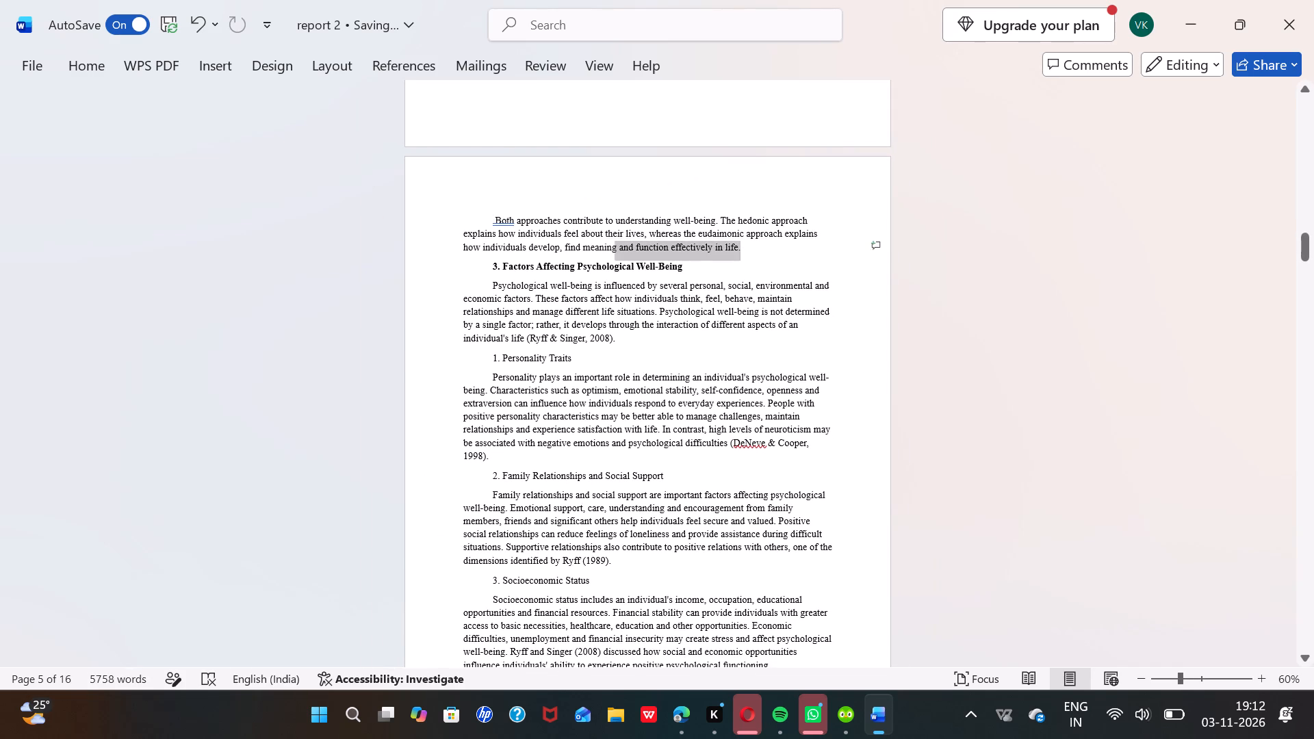
left_click_drag(565, 244, 476, 218)
key("BackSpace")
Remove the number 3 and the first-line indent from the Factors Affecting Psychological Well-Being heading.
scroll(476, 218, "up", 2)
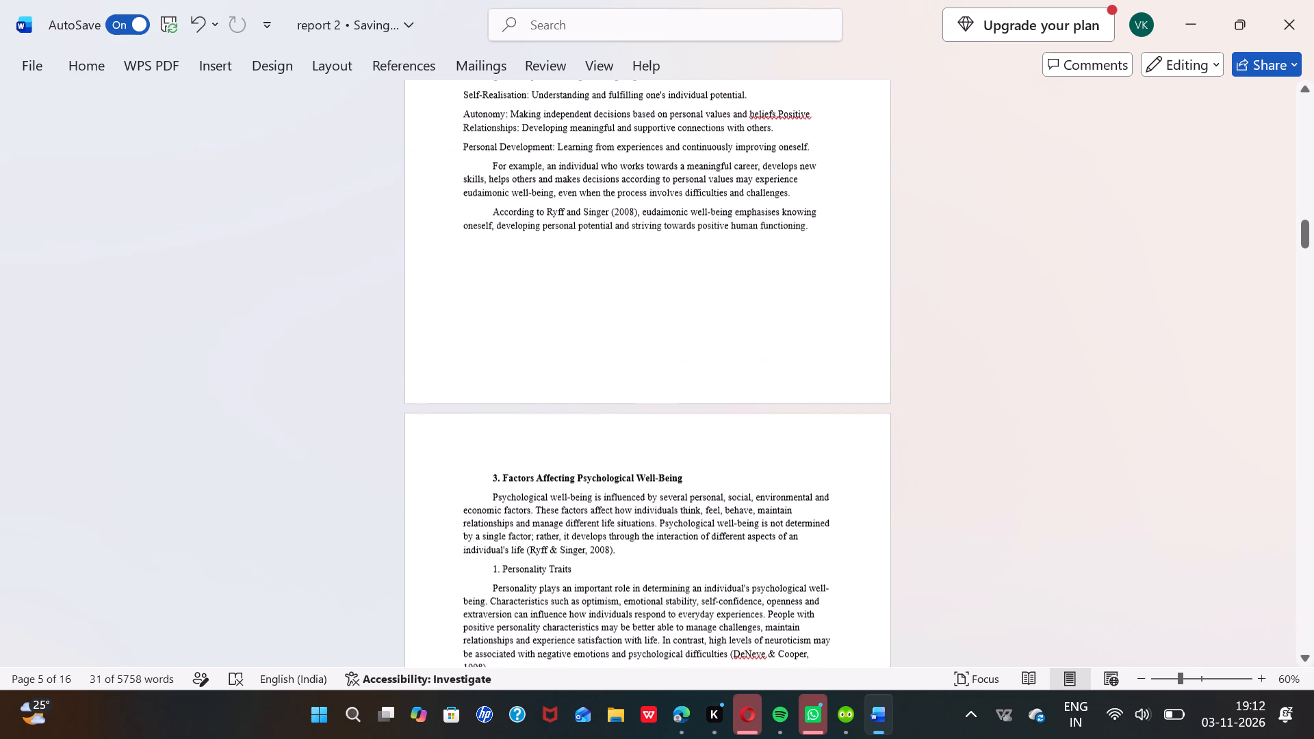
scroll(476, 218, "up", 1)
scroll(550, 261, "up", 1)
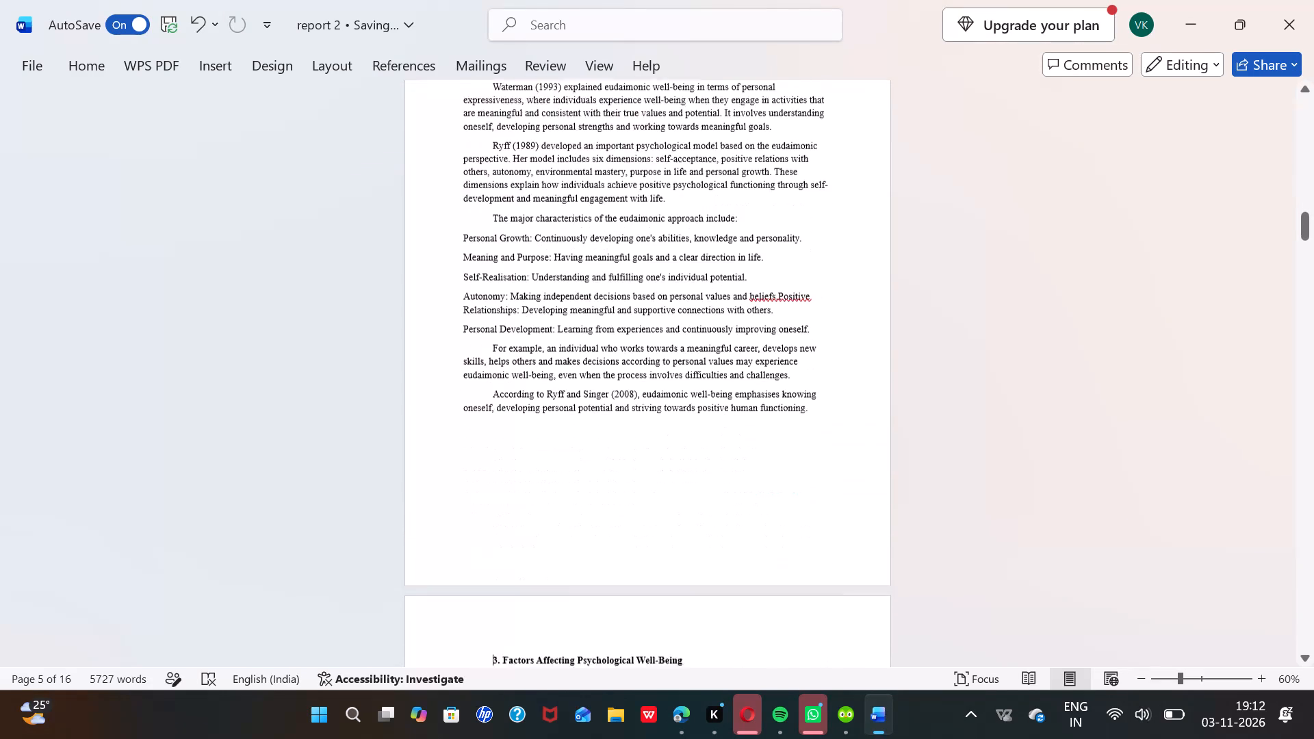
scroll(550, 261, "down", 2)
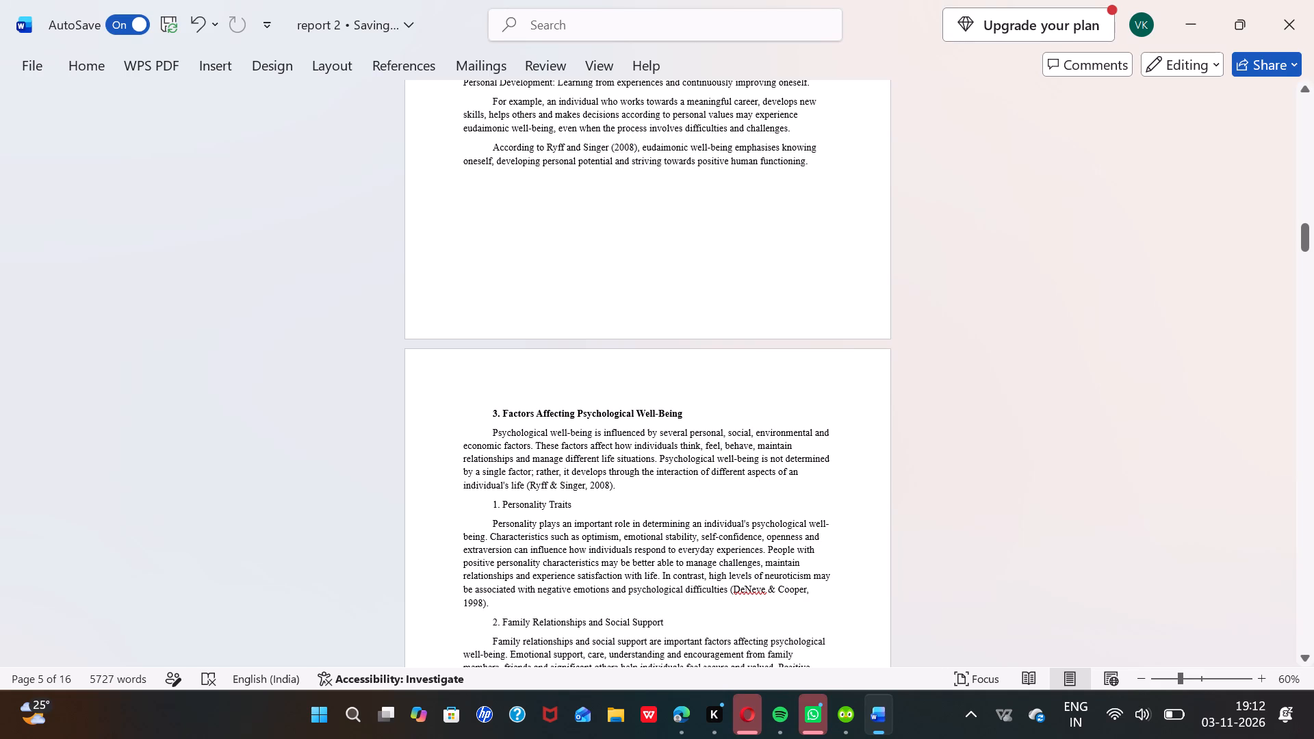
left_click(502, 411)
key("BackSpace")
key("BackSpace")
key("BackSpace")
key("BackSpace")
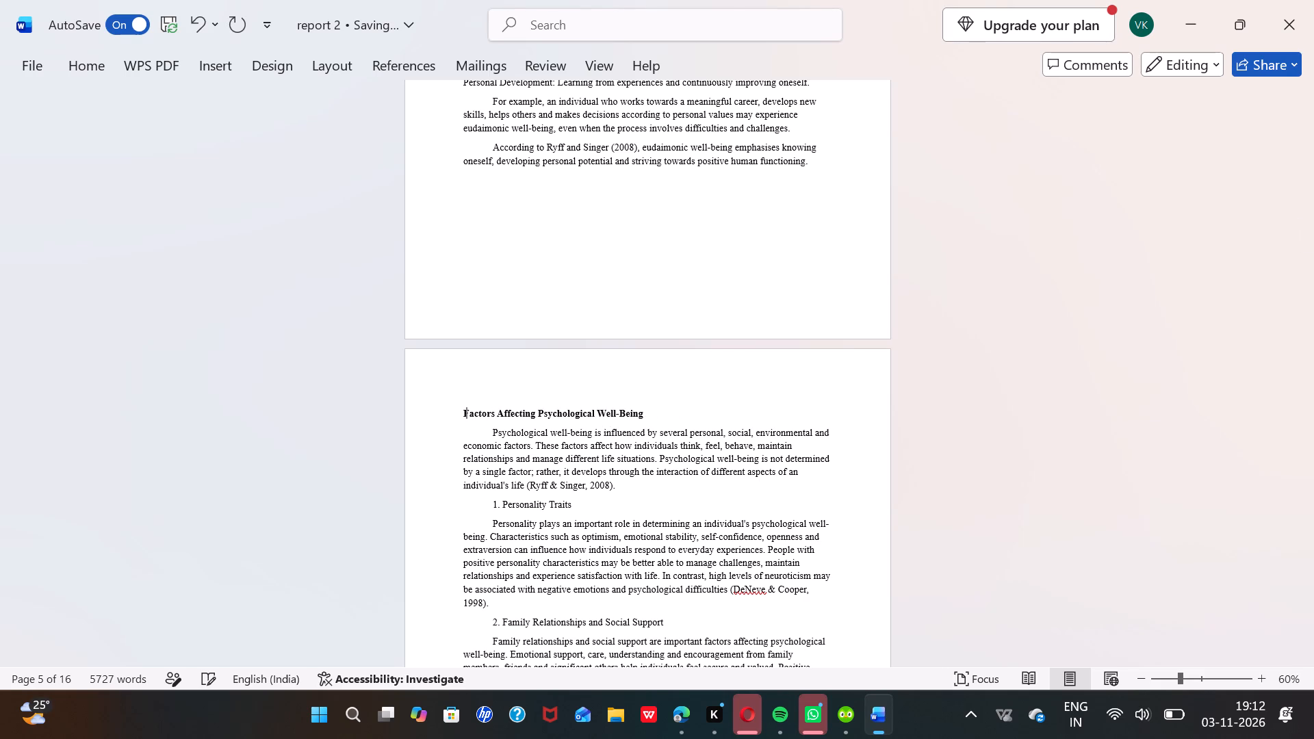
Add leading spaces to the Factors Affecting Psychological Well-Being heading so its first line is indented.
key("space")
key("space")
key("space")
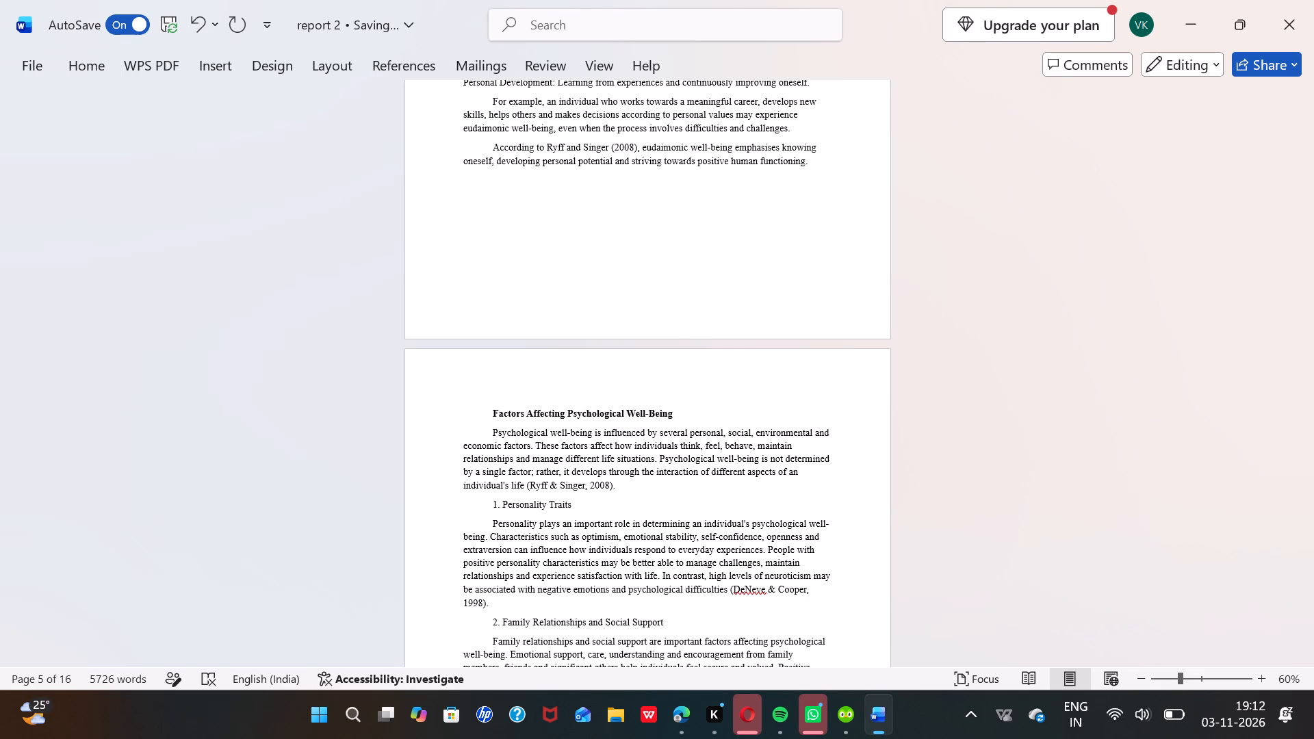
Delete the "Overall conclusion:" label from the paragraph starting "These studies indicate", above the Gender Differences in Psychological Well-Being heading.
scroll(502, 411, "down", 5)
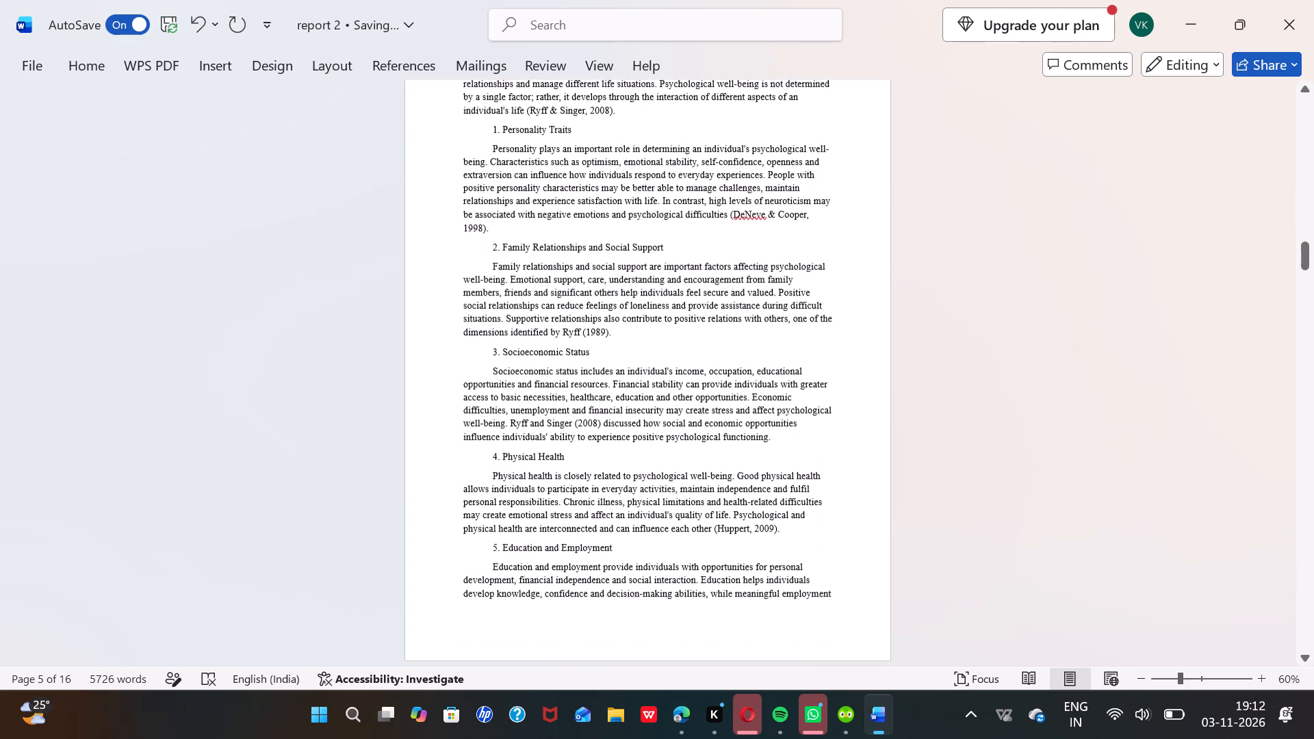
scroll(502, 411, "down", 1)
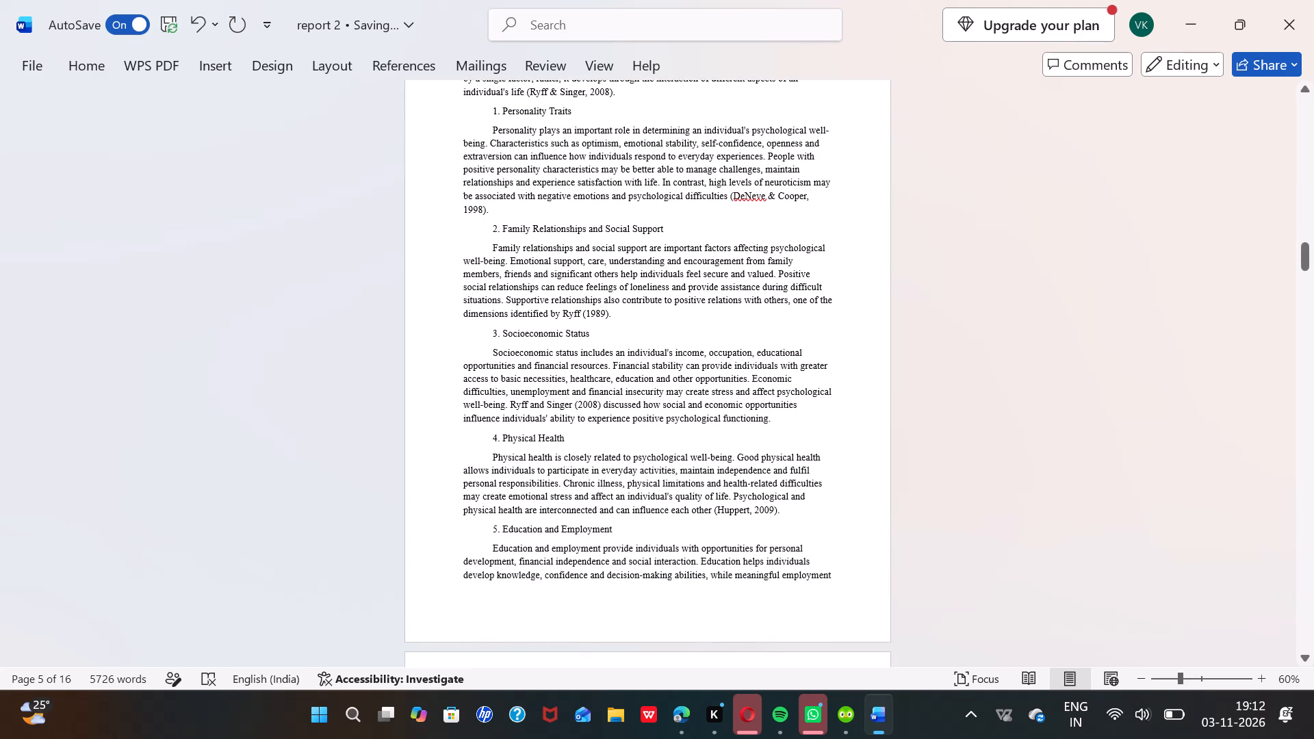
scroll(502, 411, "down", 2)
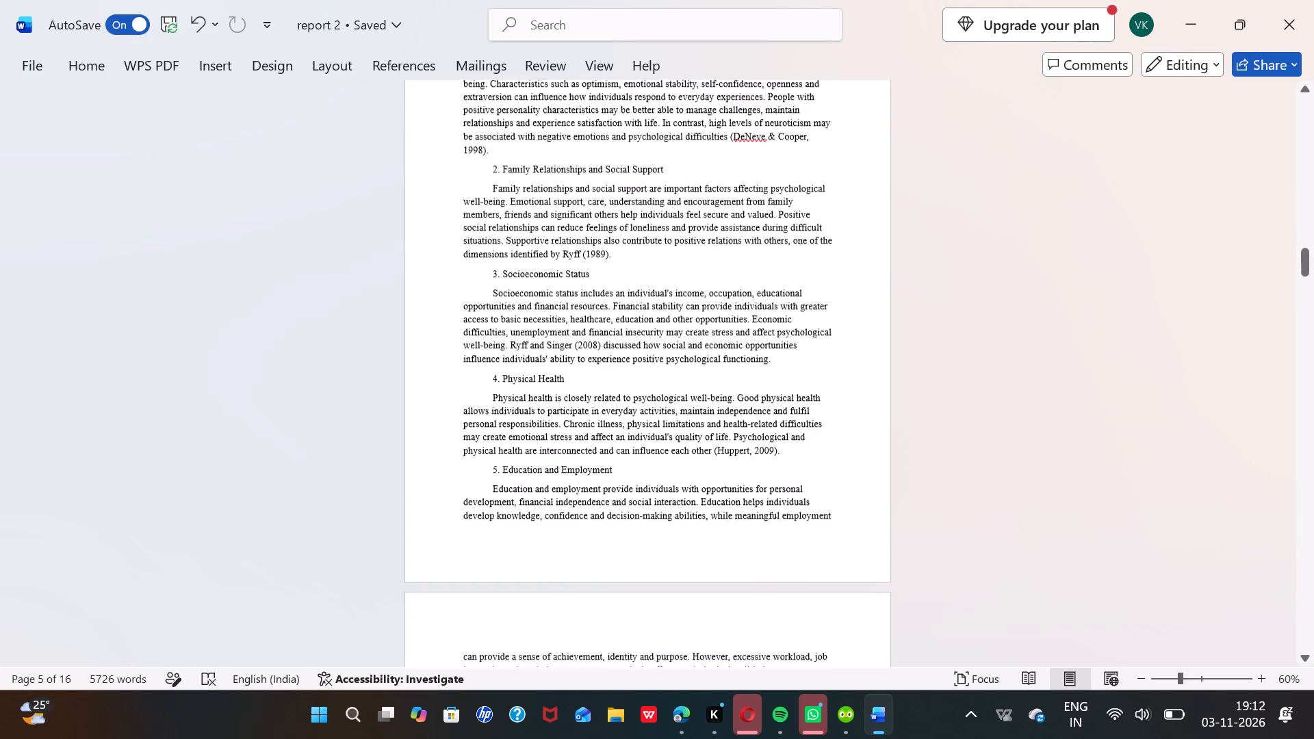
scroll(502, 411, "down", 5)
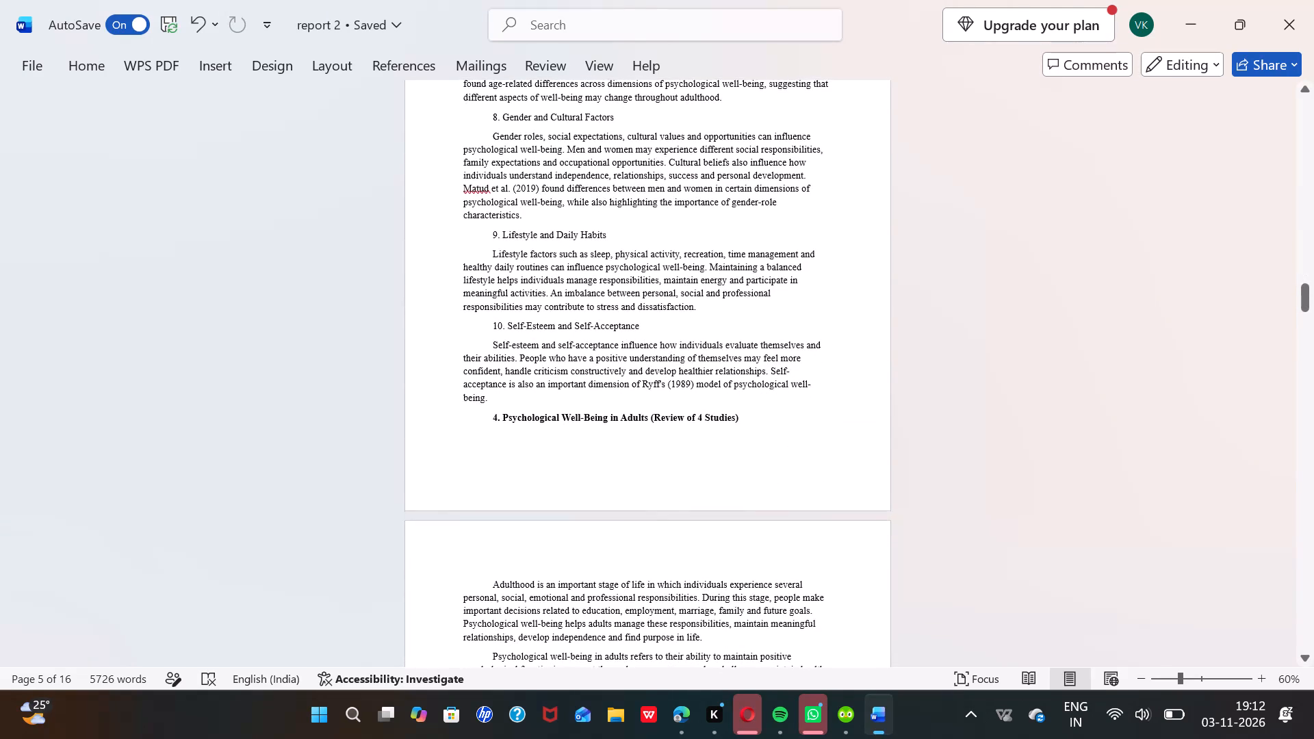
scroll(502, 411, "down", 3)
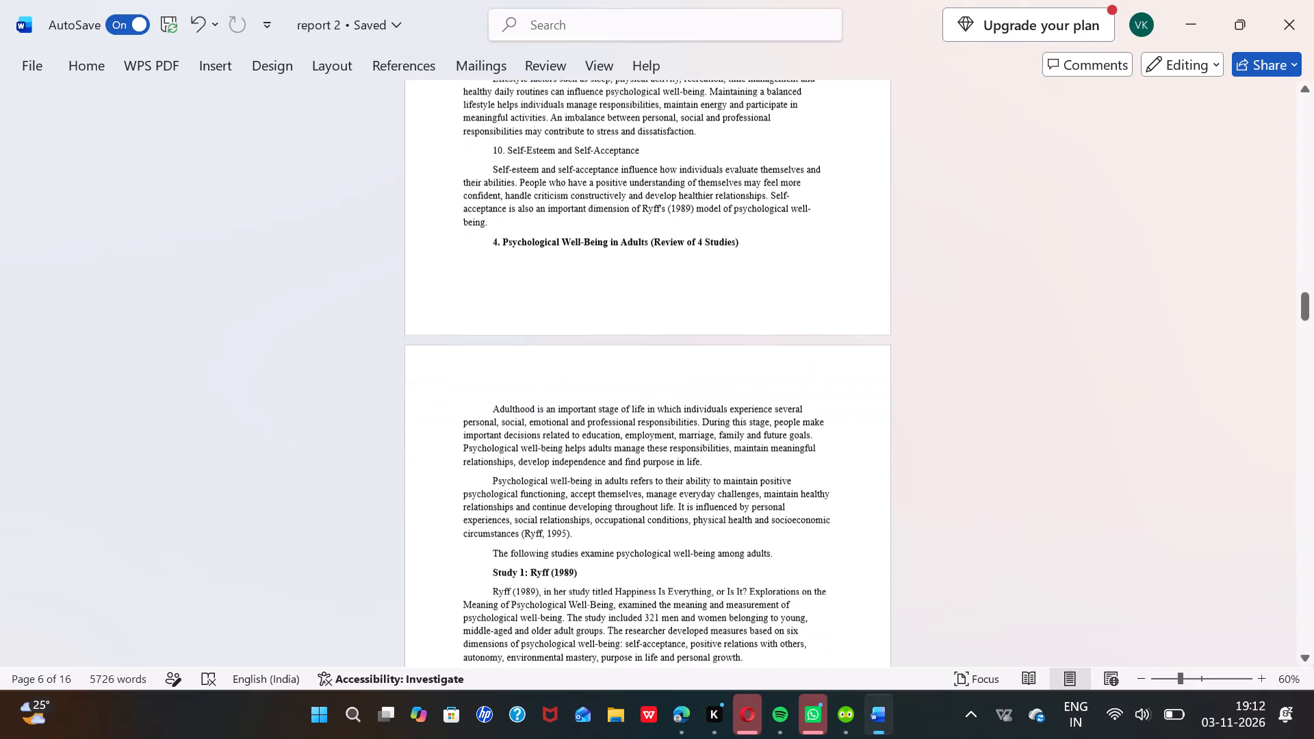
scroll(502, 411, "down", 4)
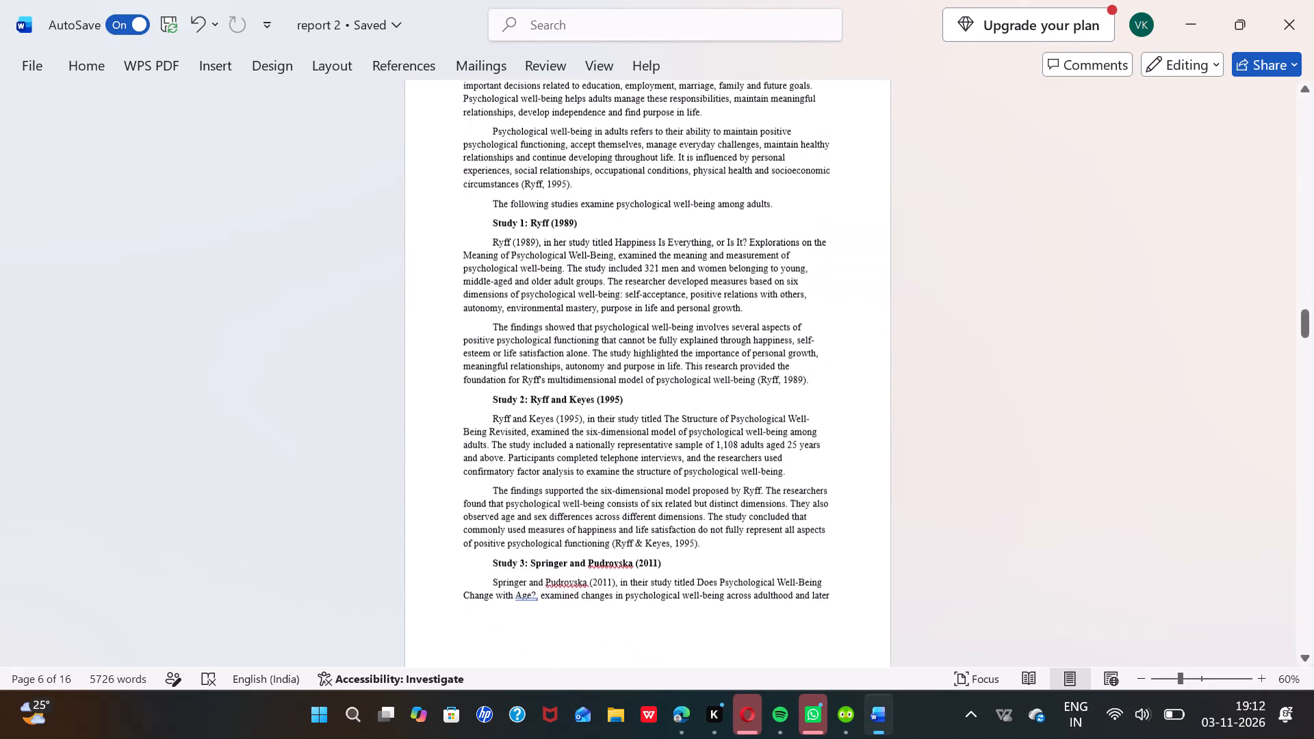
scroll(502, 411, "down", 4)
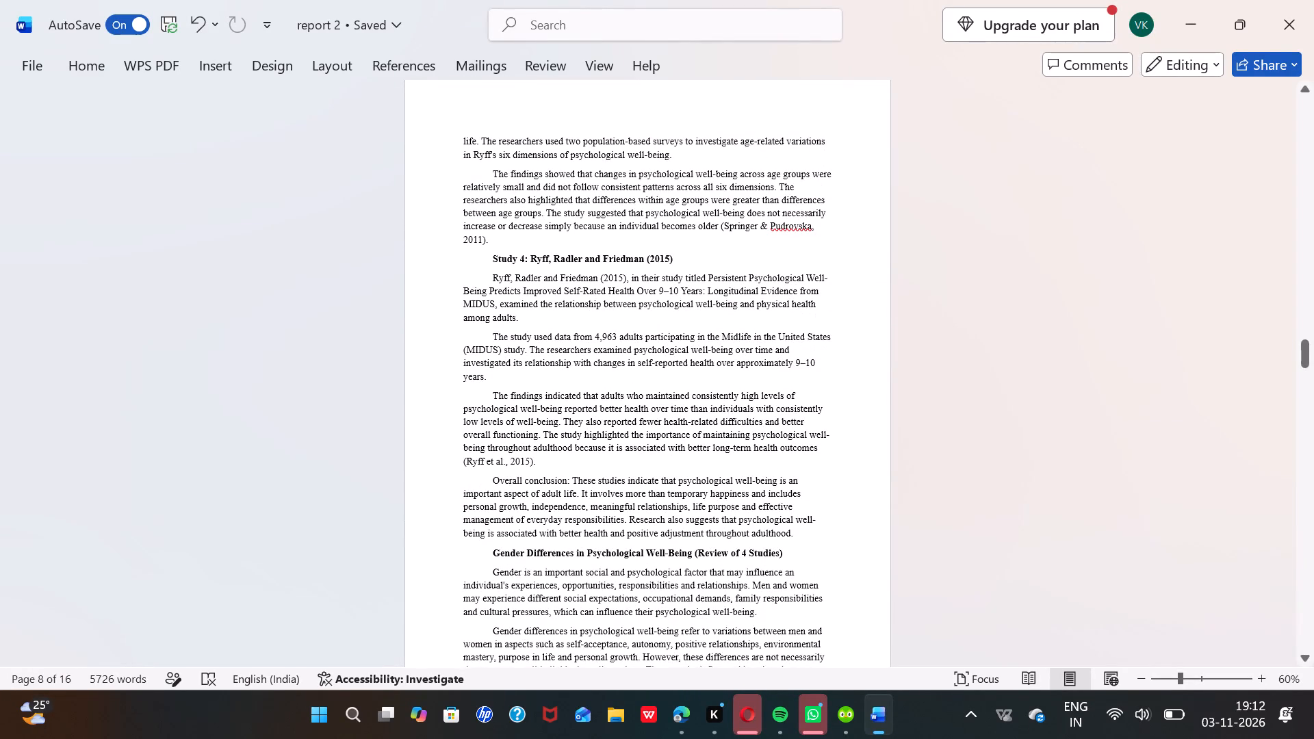
left_click_drag(484, 481, 630, 499)
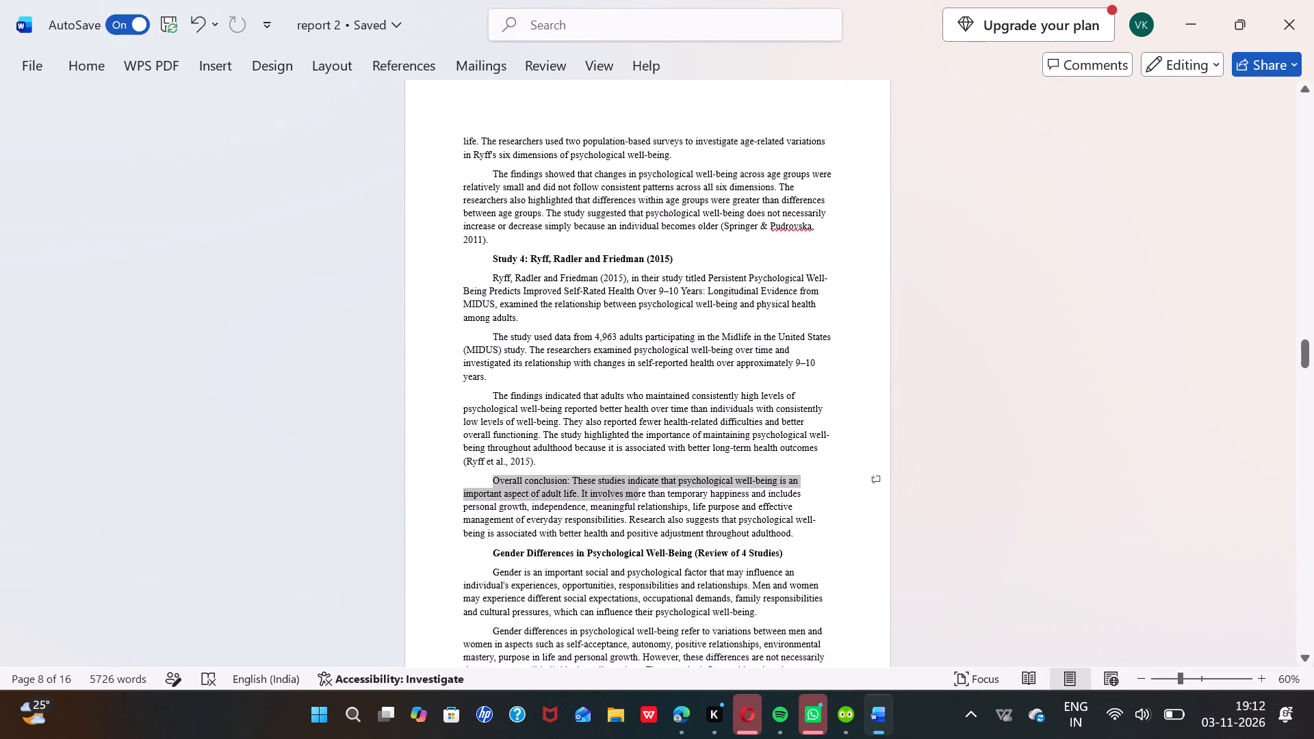
left_click_drag(630, 499, 583, 498)
left_click_drag(583, 498, 565, 487)
left_click(521, 480)
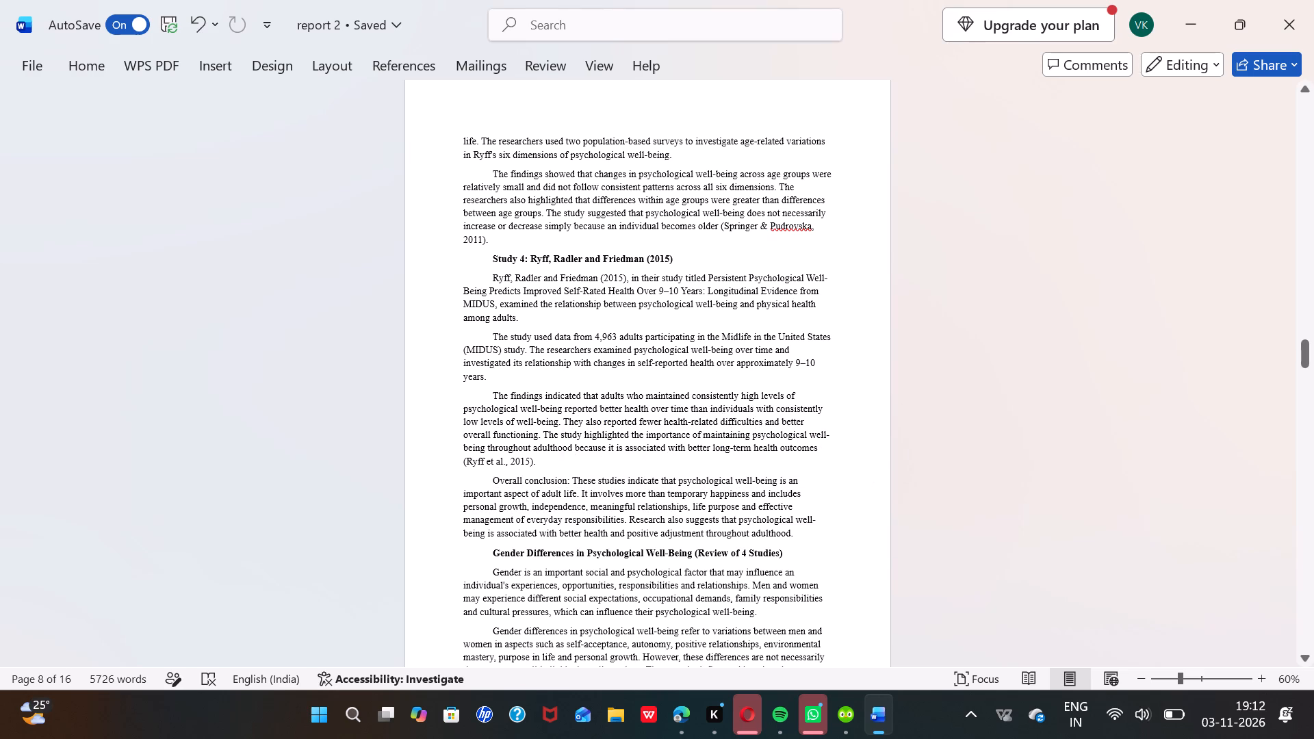
left_click_drag(492, 480, 550, 485)
left_click_drag(550, 485, 569, 482)
key("BackSpace")
Review the gender differences studies and the beginning of the Review of Literature section for remaining formatting problems.
scroll(569, 482, "down", 2)
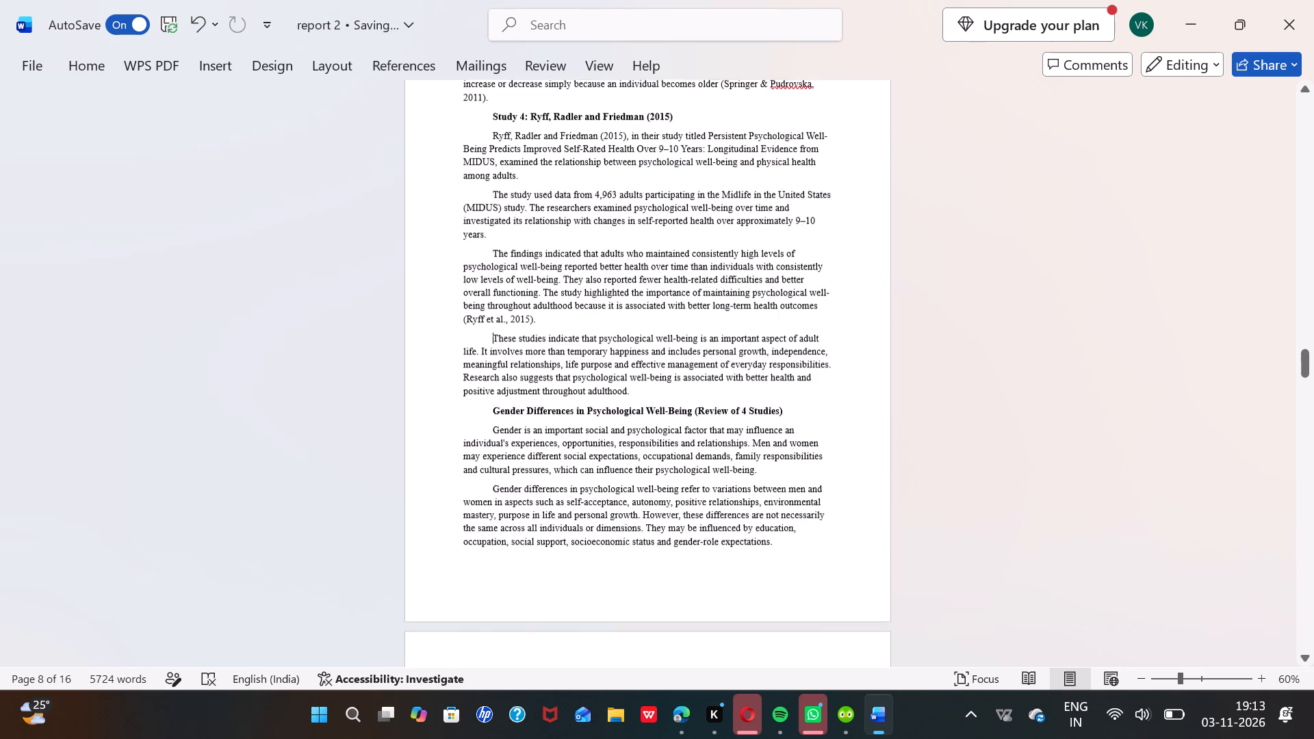
scroll(569, 482, "down", 4)
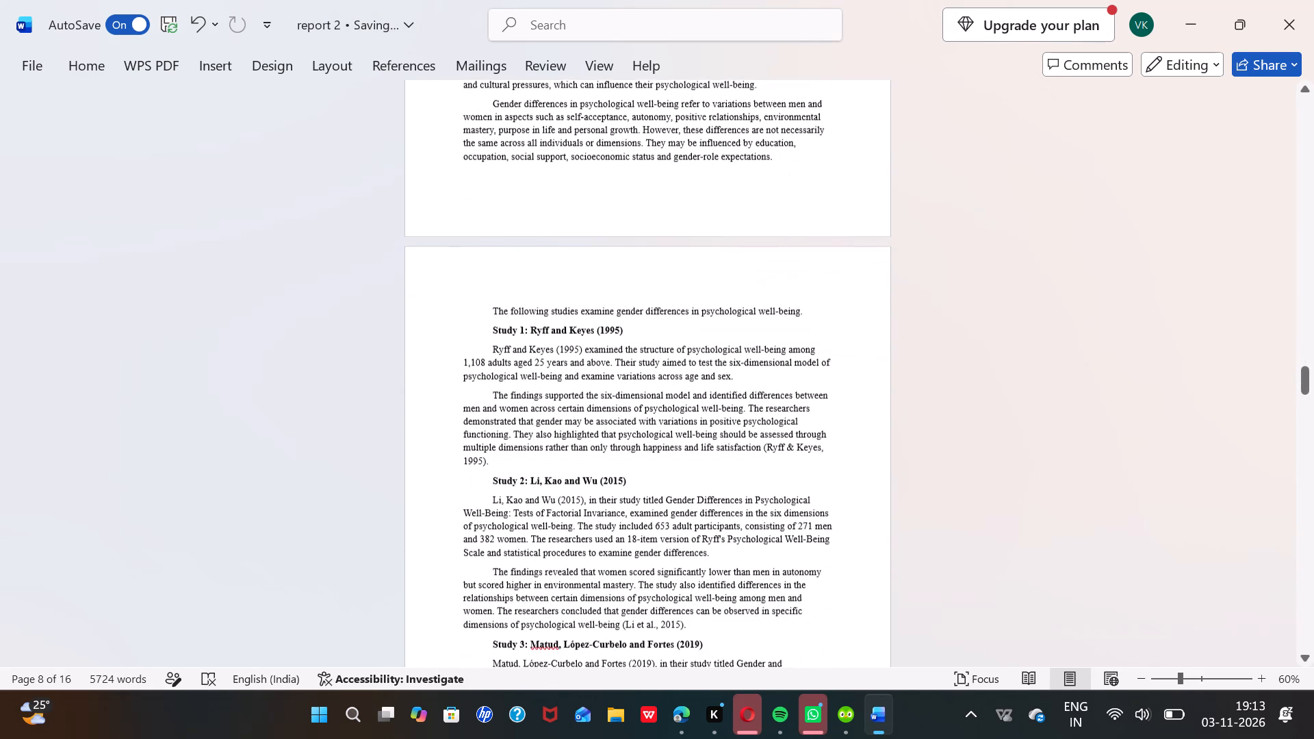
scroll(569, 482, "down", 5)
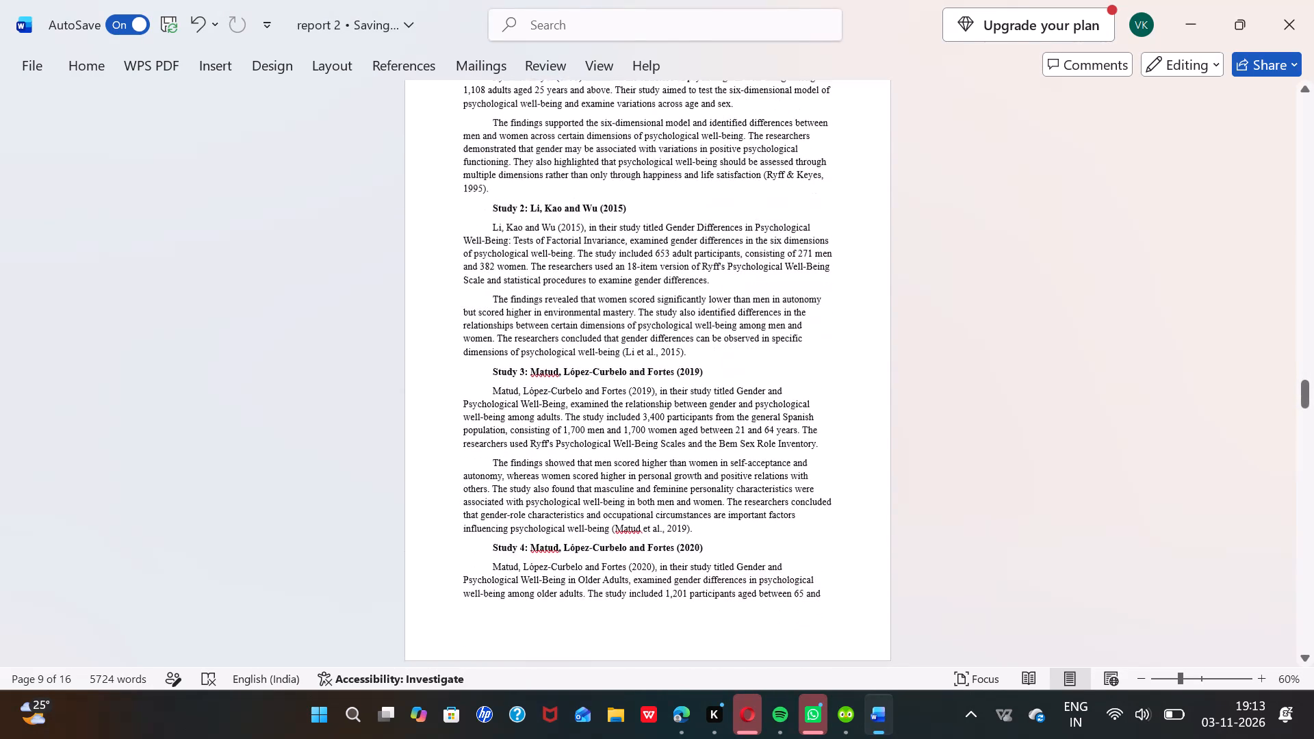
scroll(569, 482, "down", 4)
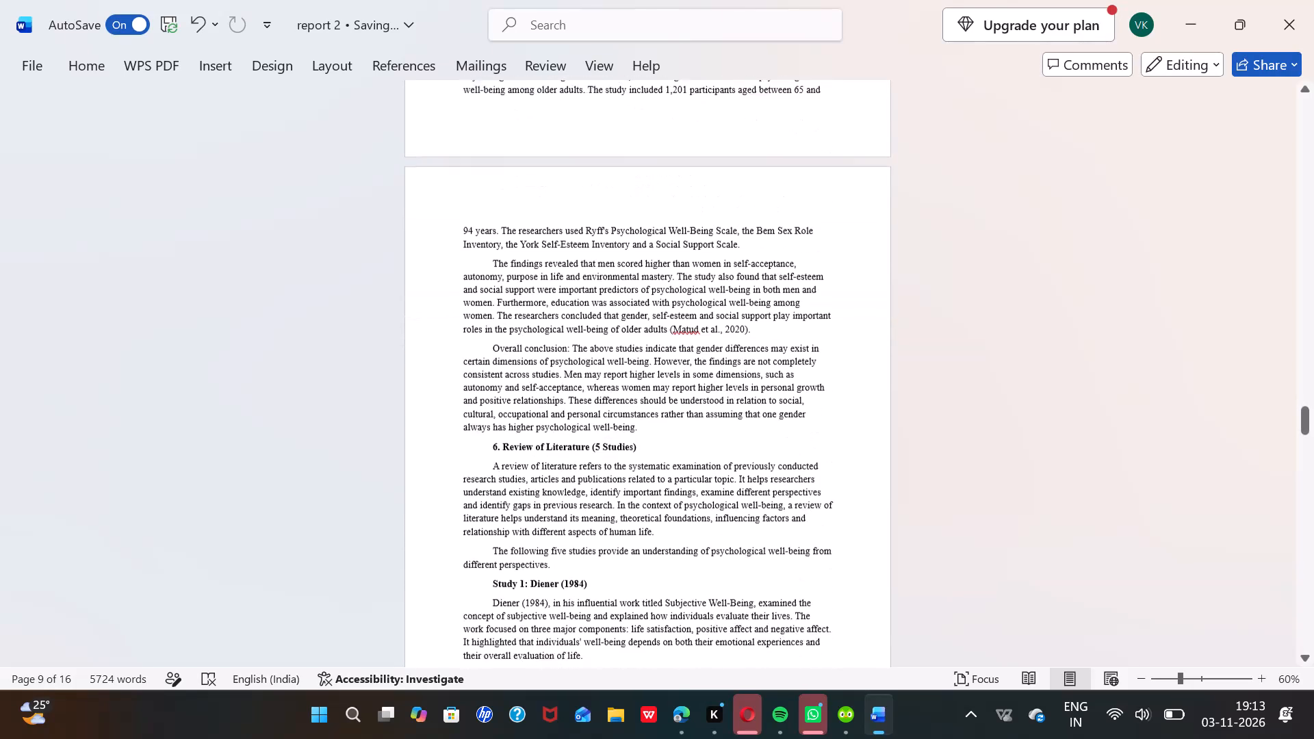
scroll(569, 482, "down", 1)
scroll(569, 482, "up", 2)
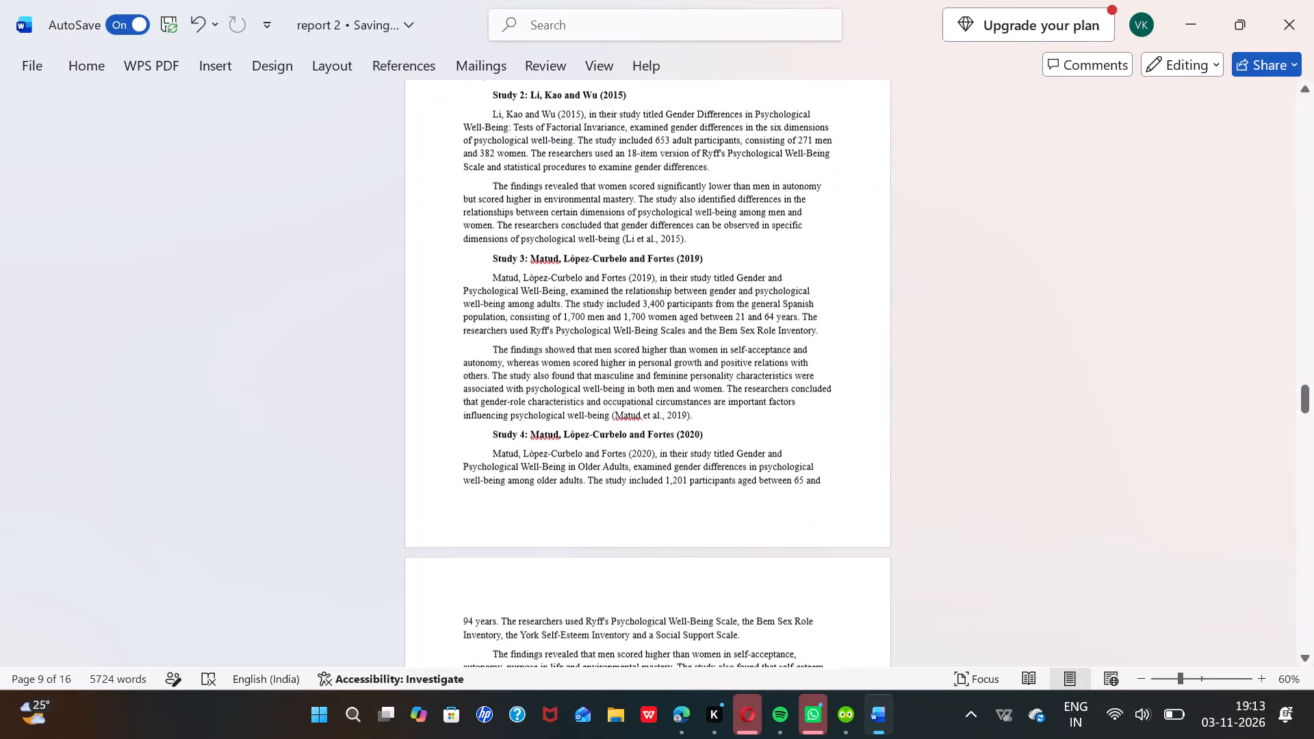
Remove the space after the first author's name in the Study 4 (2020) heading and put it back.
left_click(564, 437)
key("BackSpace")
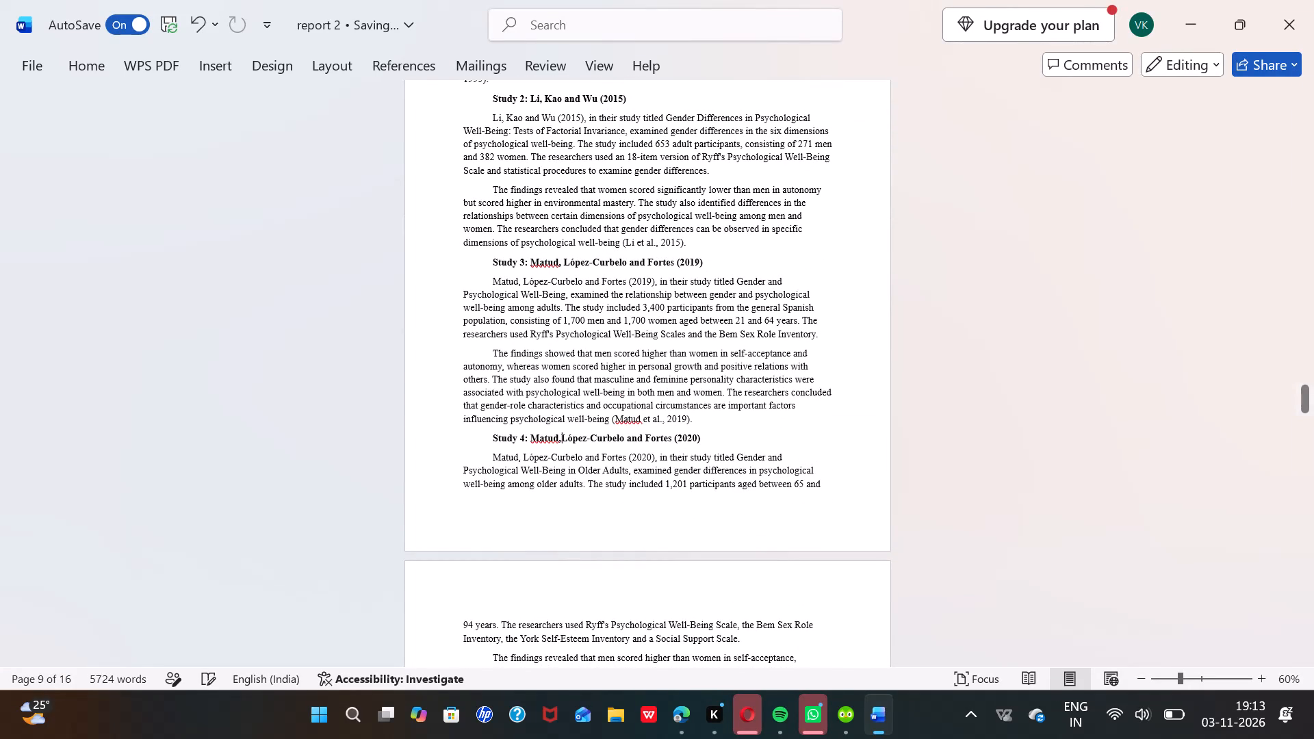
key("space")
Remove the number 7 from the Rationale heading.
scroll(564, 437, "down", 3)
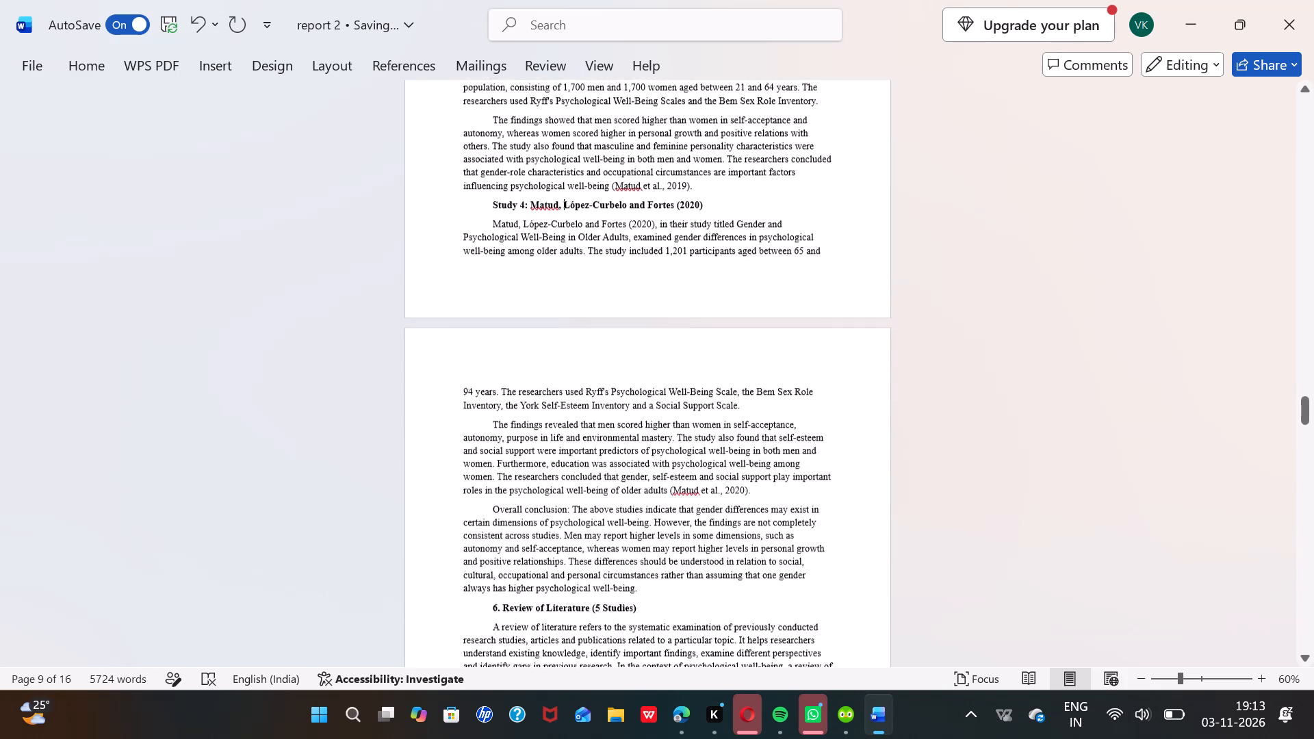
scroll(564, 437, "down", 6)
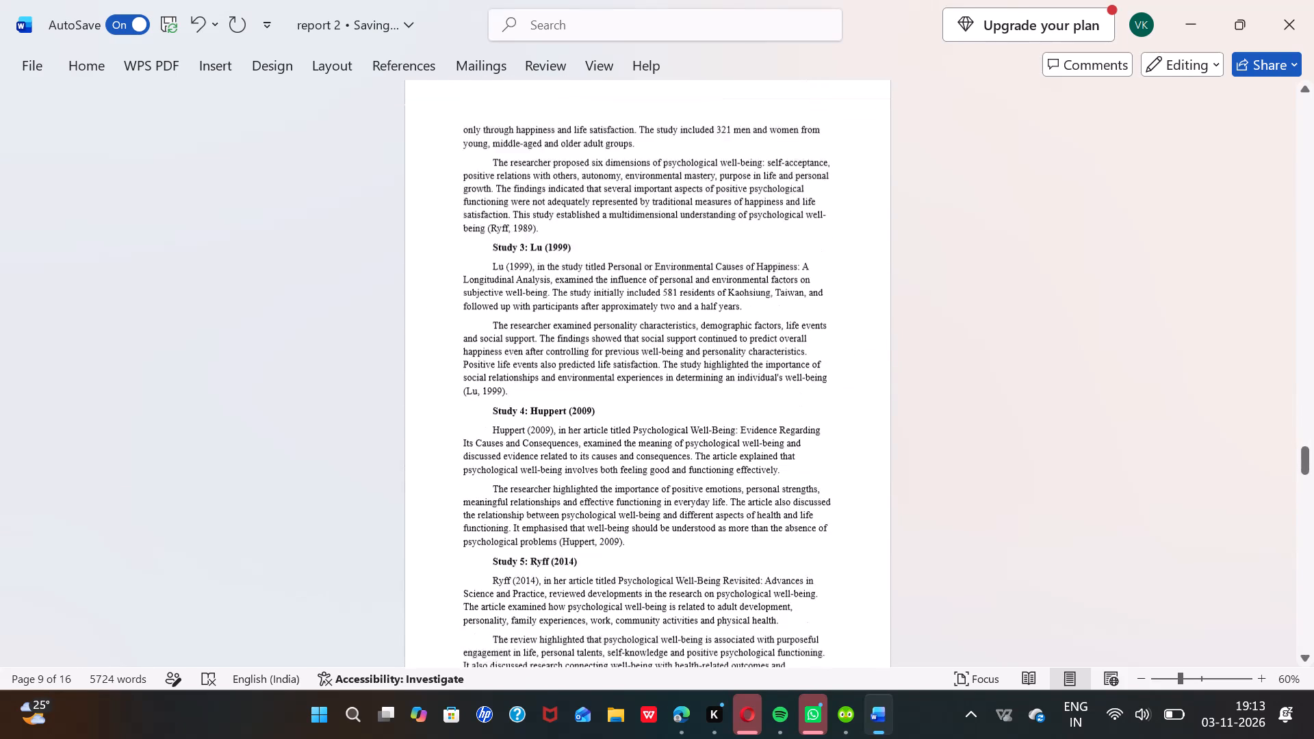
scroll(564, 437, "down", 6)
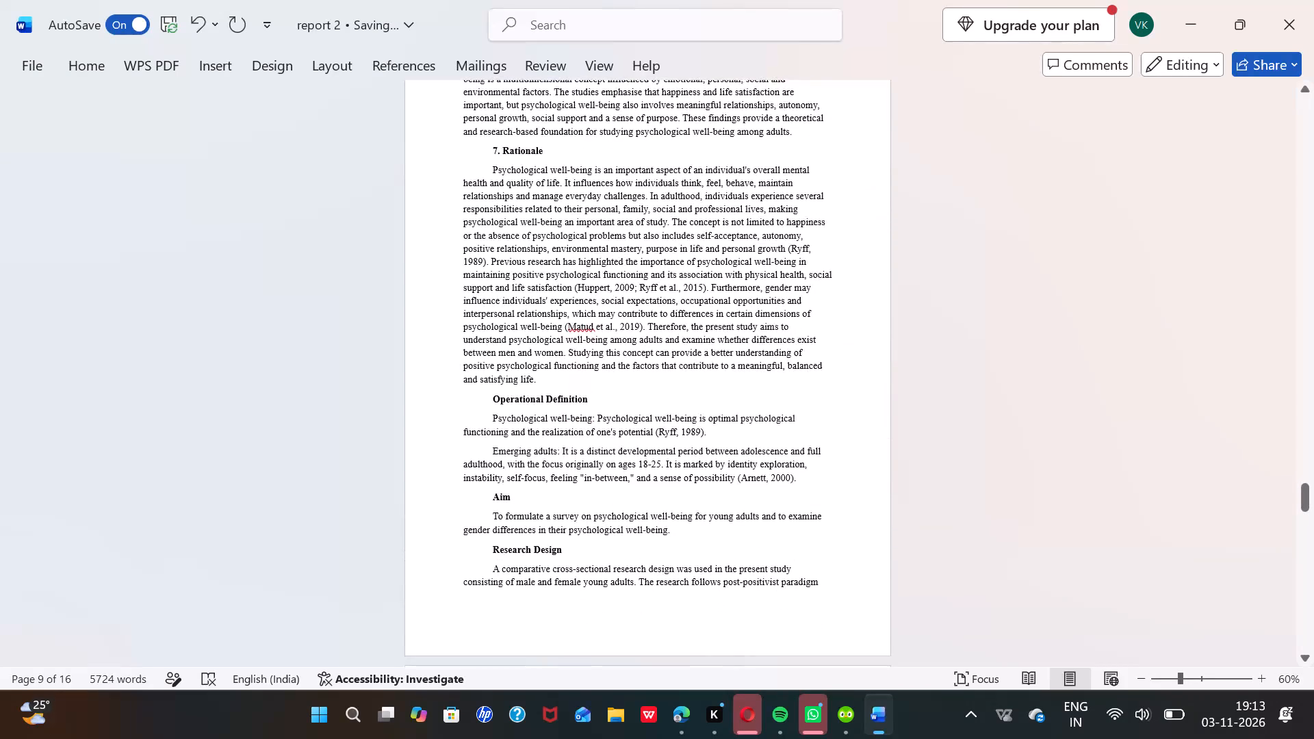
scroll(564, 437, "down", 1)
scroll(564, 437, "up", 2)
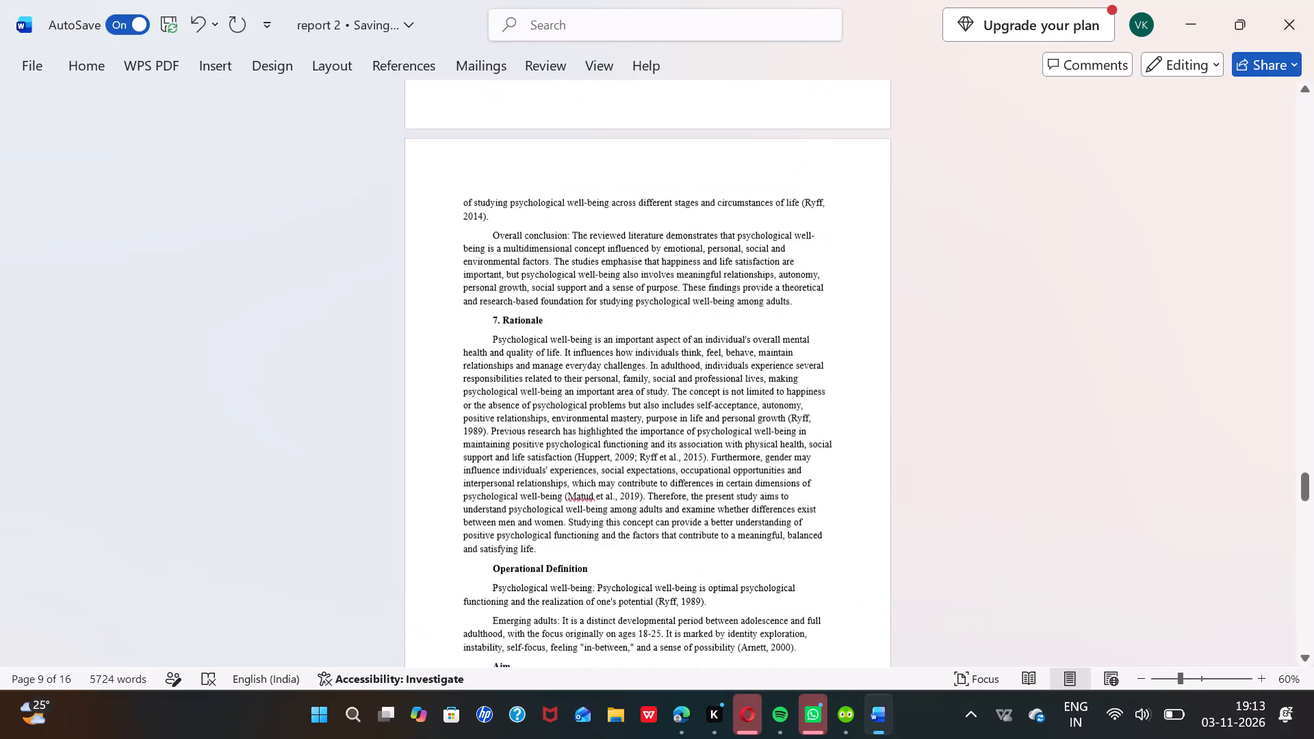
scroll(564, 437, "up", 1)
left_click(503, 375)
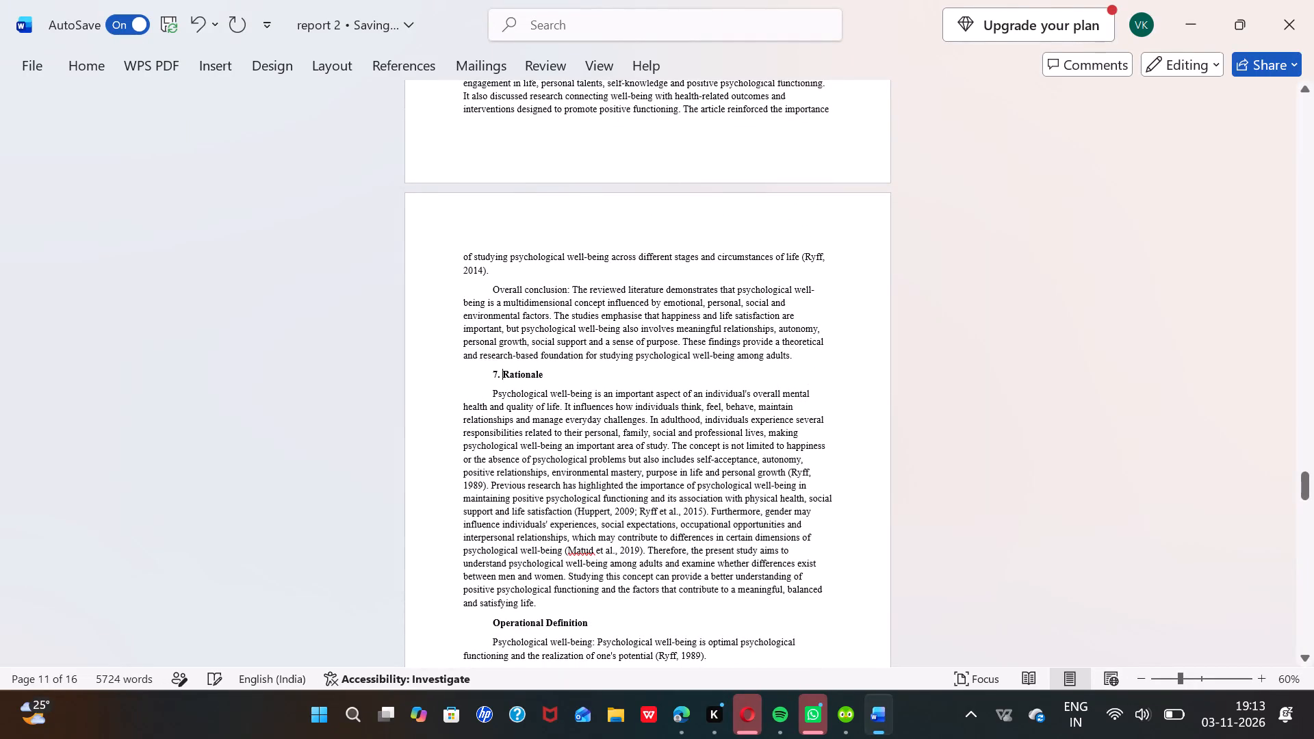
key("BackSpace")
key("BackSpace")
key("BackSpace")
Shift the Self awareness row's No. of items value toward the middle of its cell by deleting leading spaces.
scroll(503, 375, "up", 1)
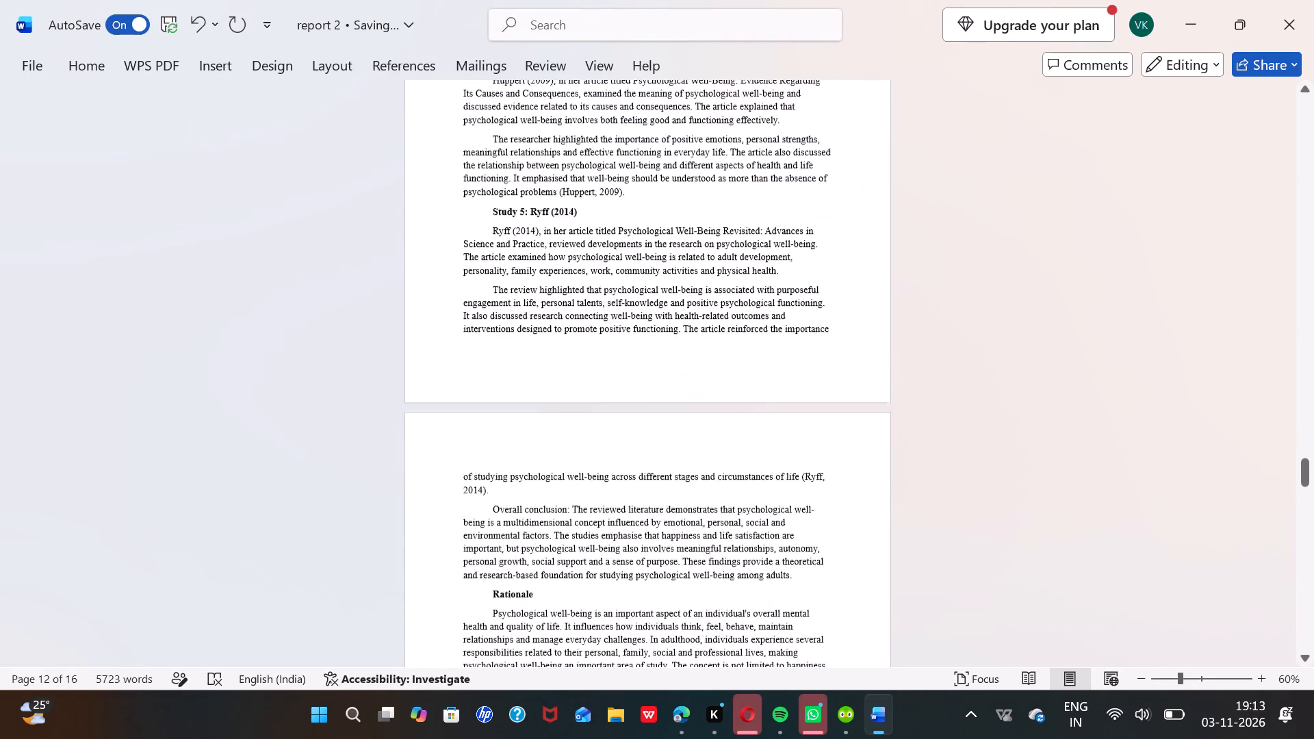
scroll(503, 375, "up", 1)
scroll(503, 375, "down", 3)
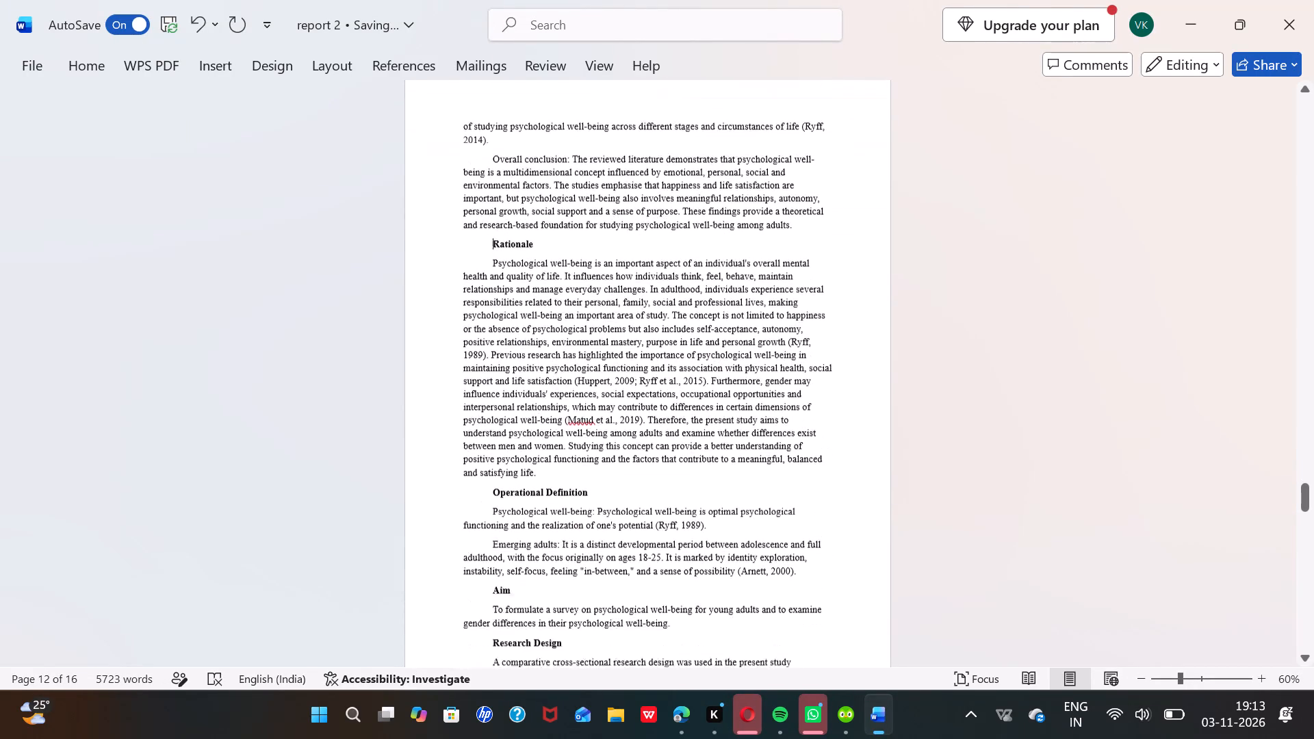
scroll(507, 355, "down", 4)
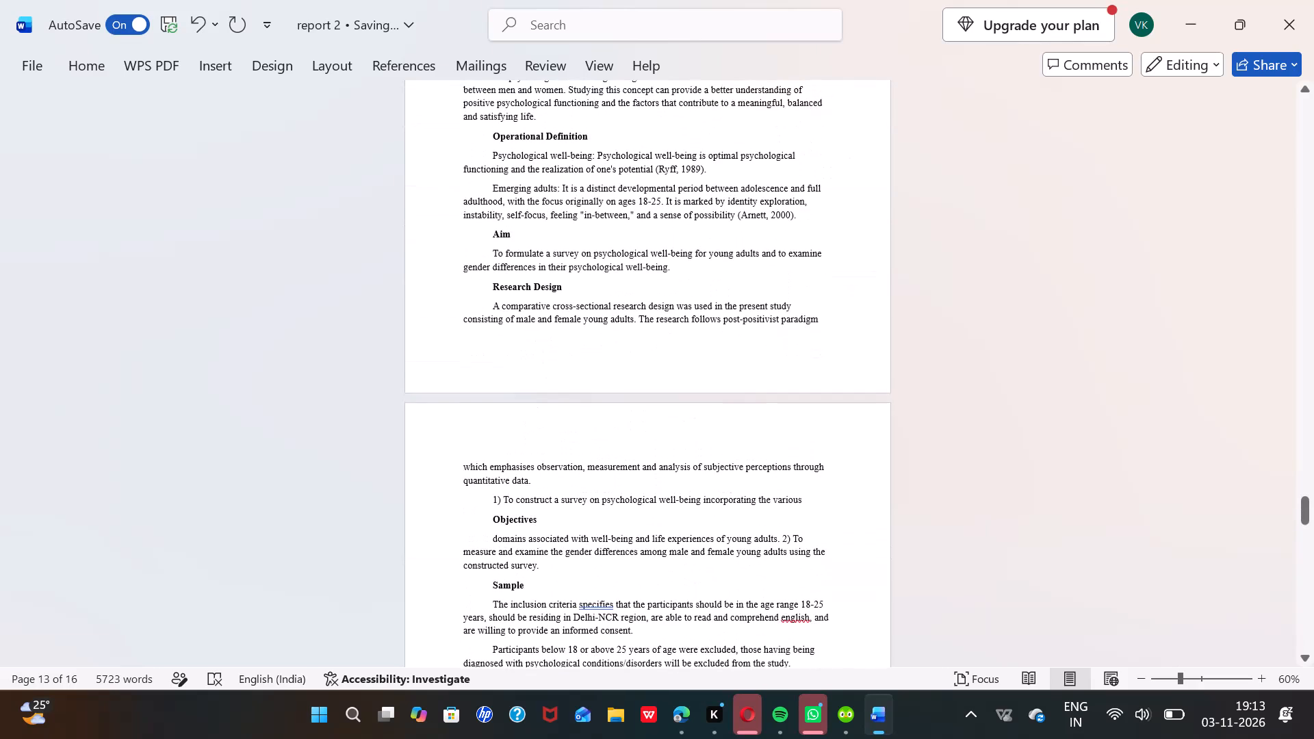
scroll(507, 355, "down", 2)
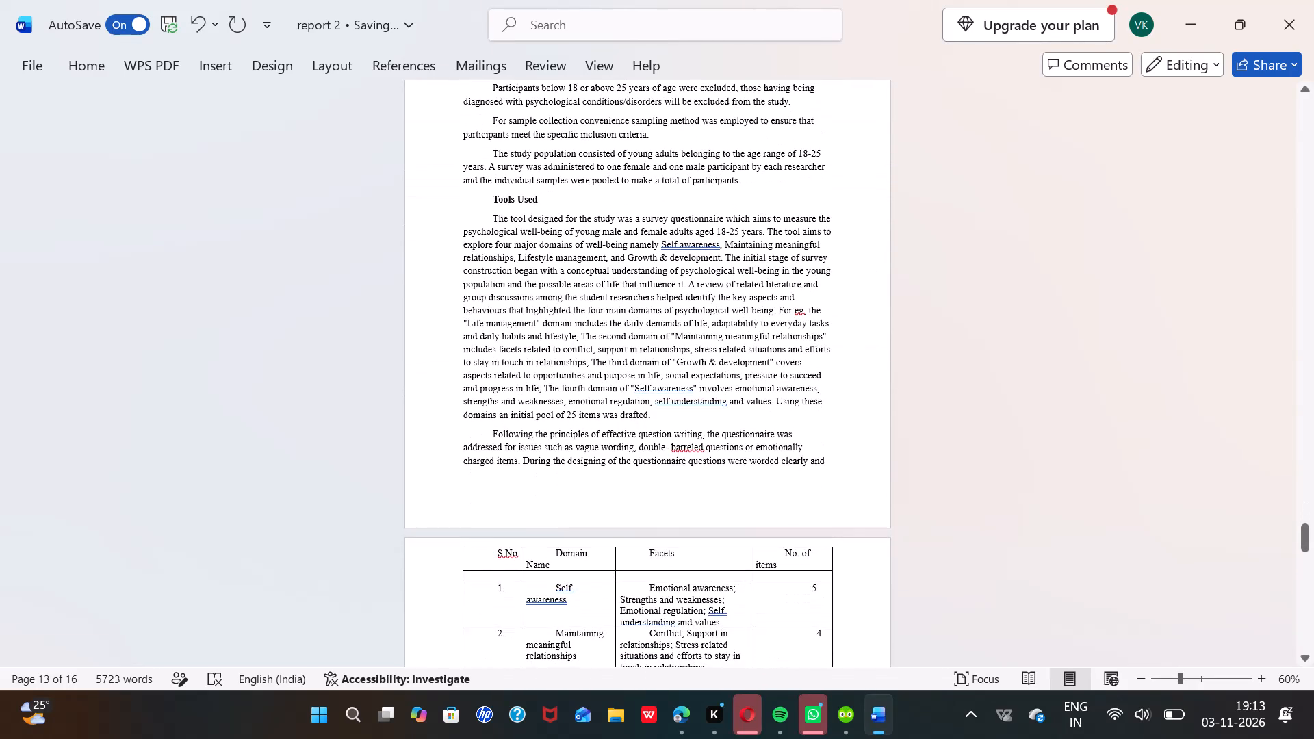
scroll(507, 355, "down", 2)
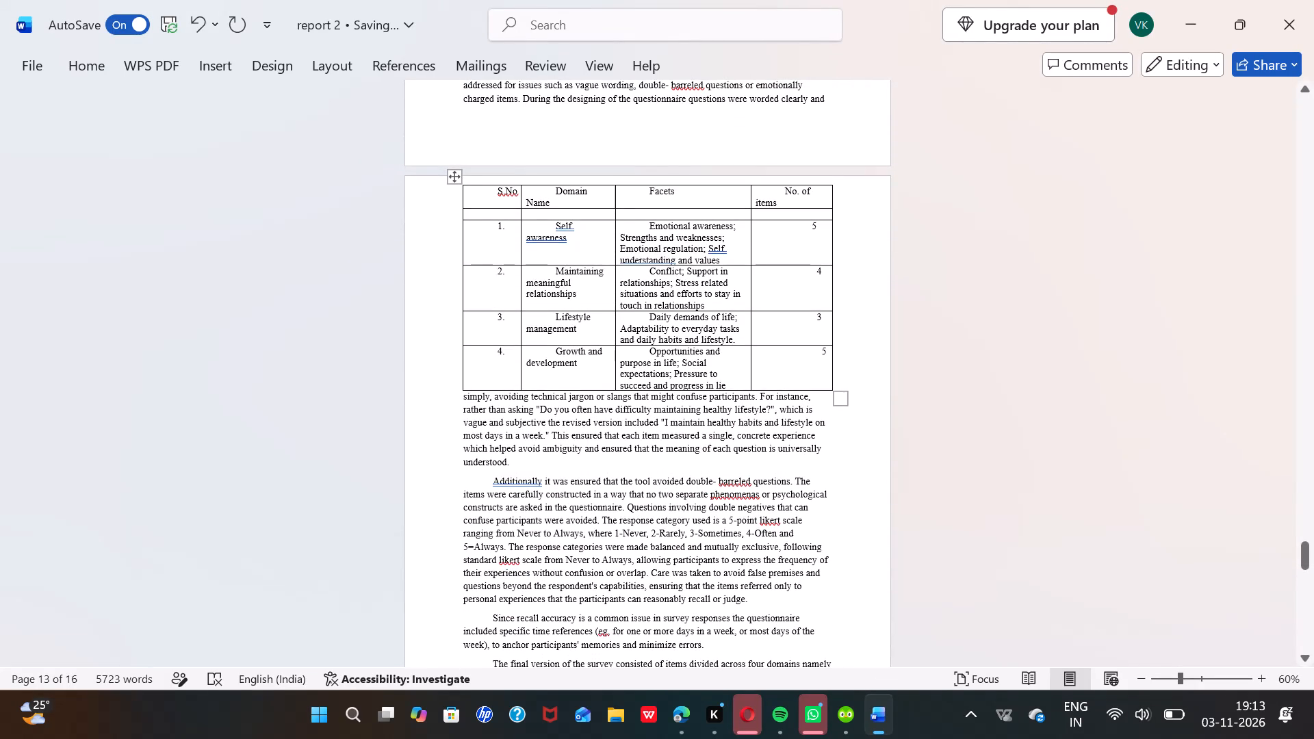
left_click(801, 229)
key("BackSpace")
key("BackSpace")
key("BackSpace")
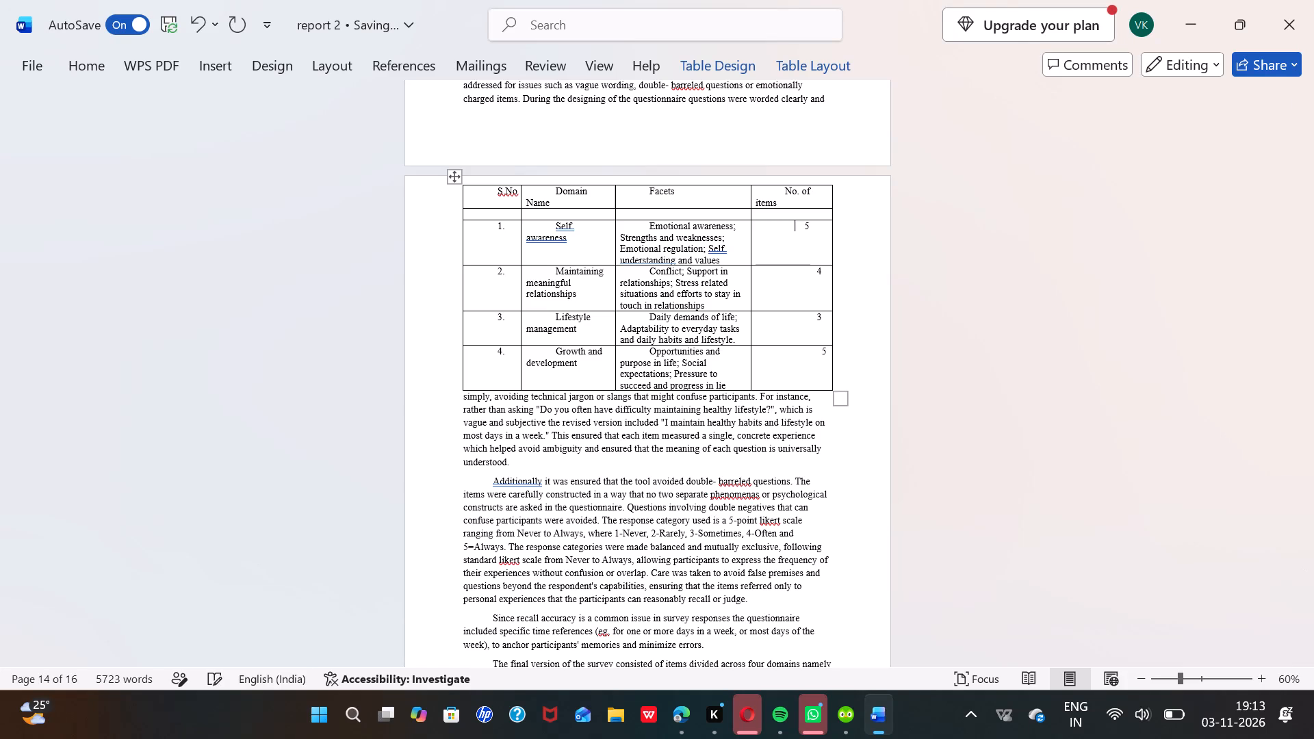
key("BackSpace")
key("BackSpace")
key("BackSpace")
Delete the extra leading spaces before the No. of items value in the Maintaining meaningful relationships row.
left_click(810, 270)
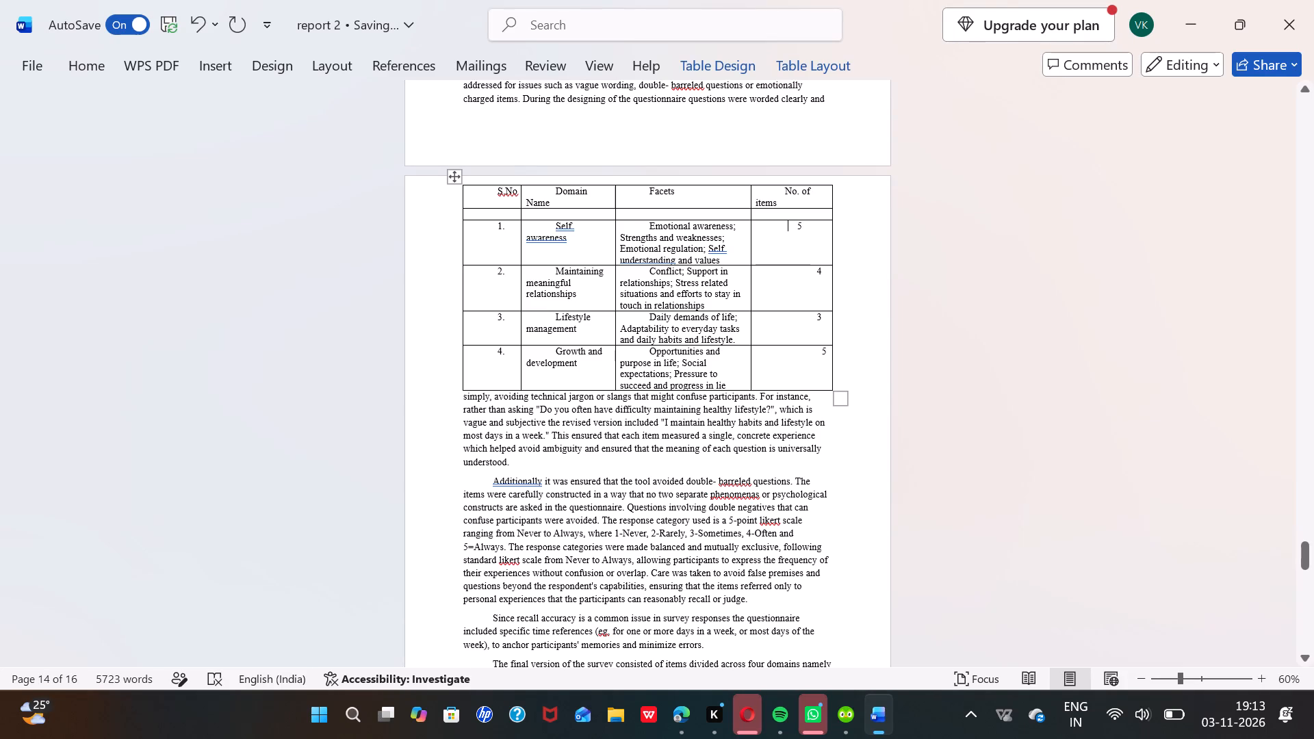
key("BackSpace")
key("BackSpace")
key("BackSpace")
key("BackSpace")
key("BackSpace")
key("BackSpace")
key("BackSpace")
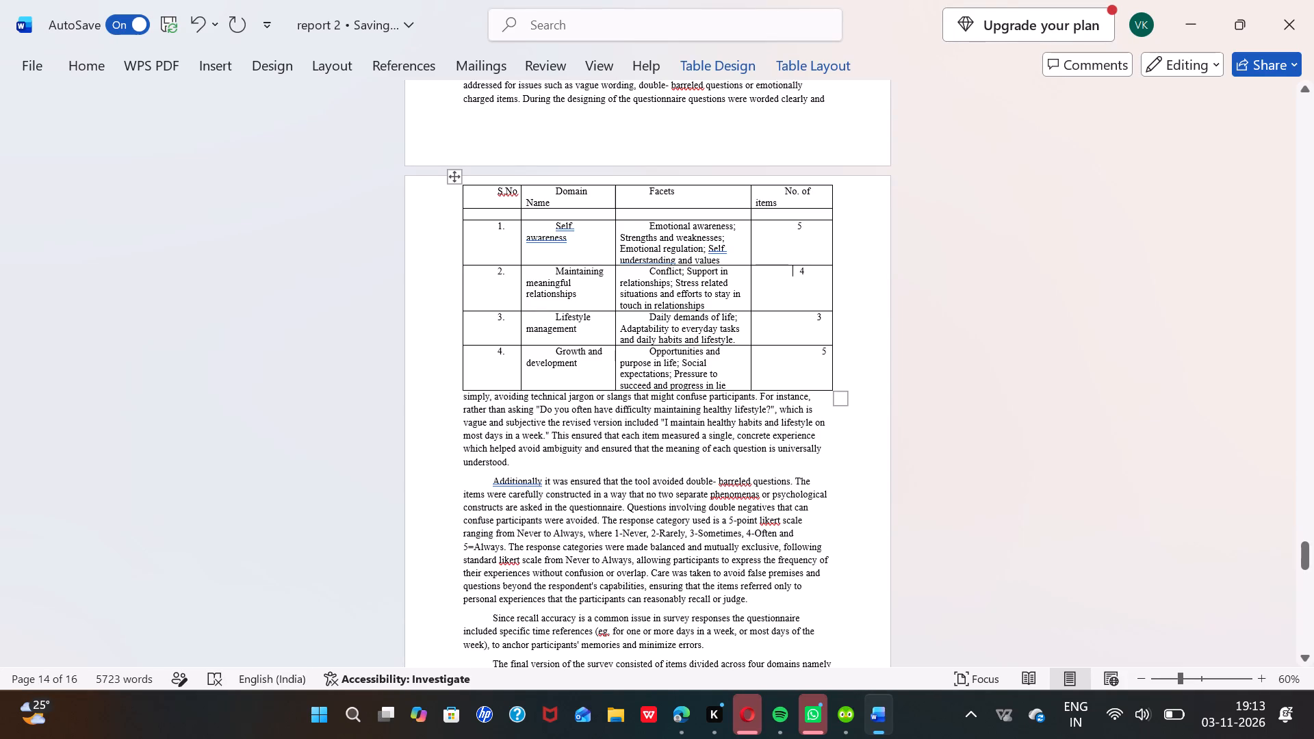
left_click(800, 274)
key("BackSpace")
key("BackSpace")
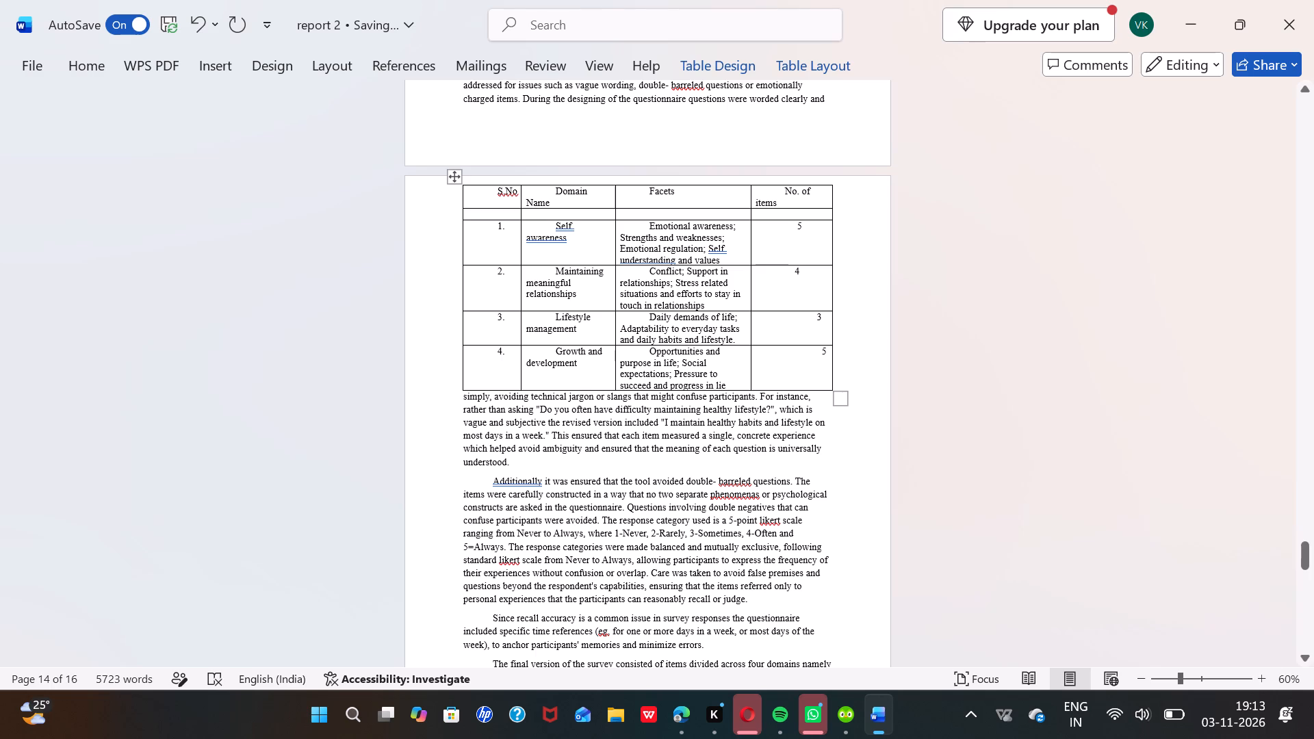
Delete more leading spaces before the Self awareness row's No. of items value to align it with the row below.
left_click(793, 227)
key("BackSpace")
key("BackSpace")
key("BackSpace")
key("BackSpace")
Delete the extra leading spaces before the No. of items values in the Lifestyle management and Growth and development rows.
left_click_drag(812, 317, 788, 325)
key("BackSpace")
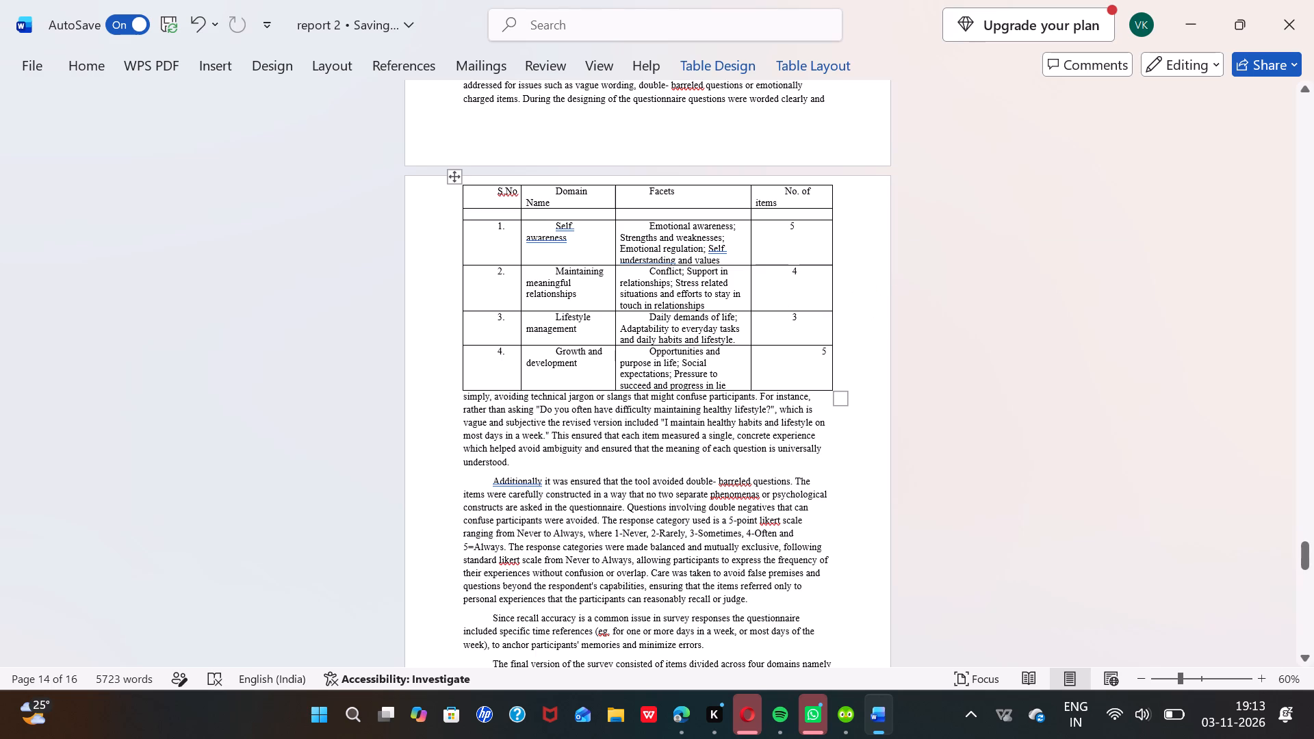
left_click_drag(818, 351, 793, 350)
key("BackSpace")
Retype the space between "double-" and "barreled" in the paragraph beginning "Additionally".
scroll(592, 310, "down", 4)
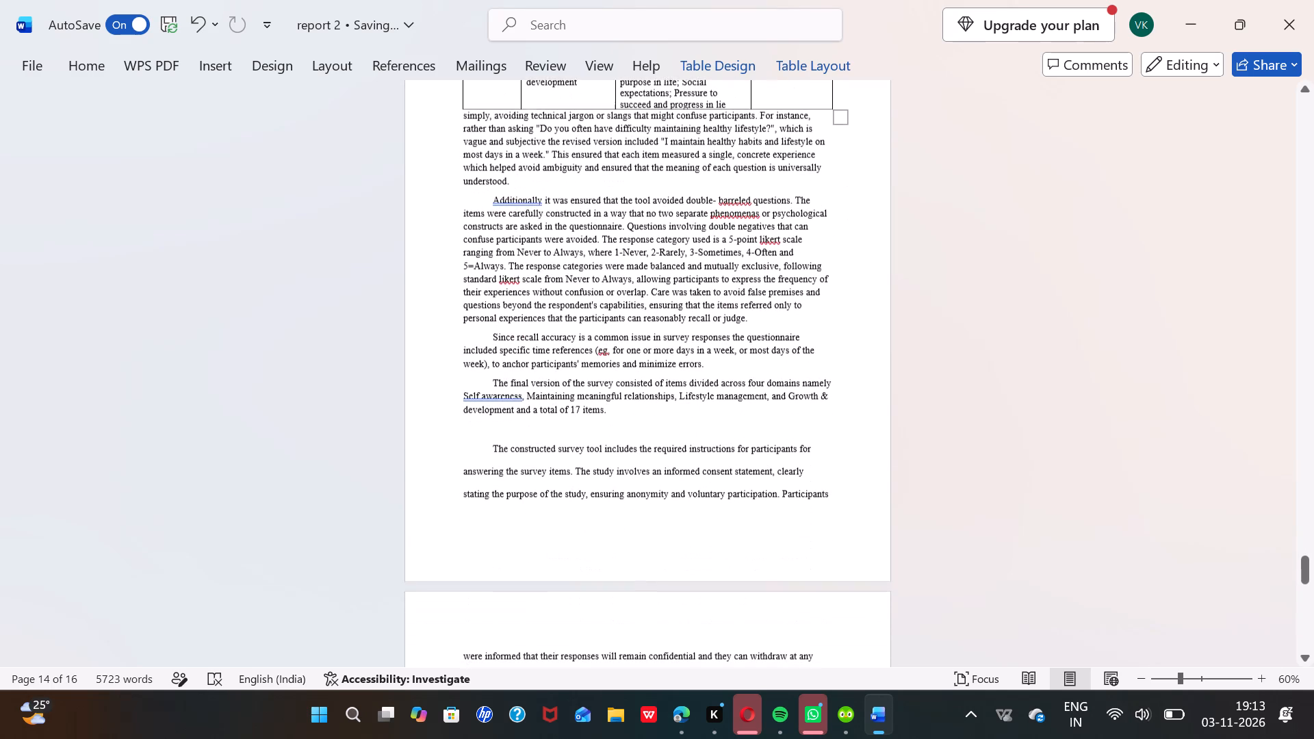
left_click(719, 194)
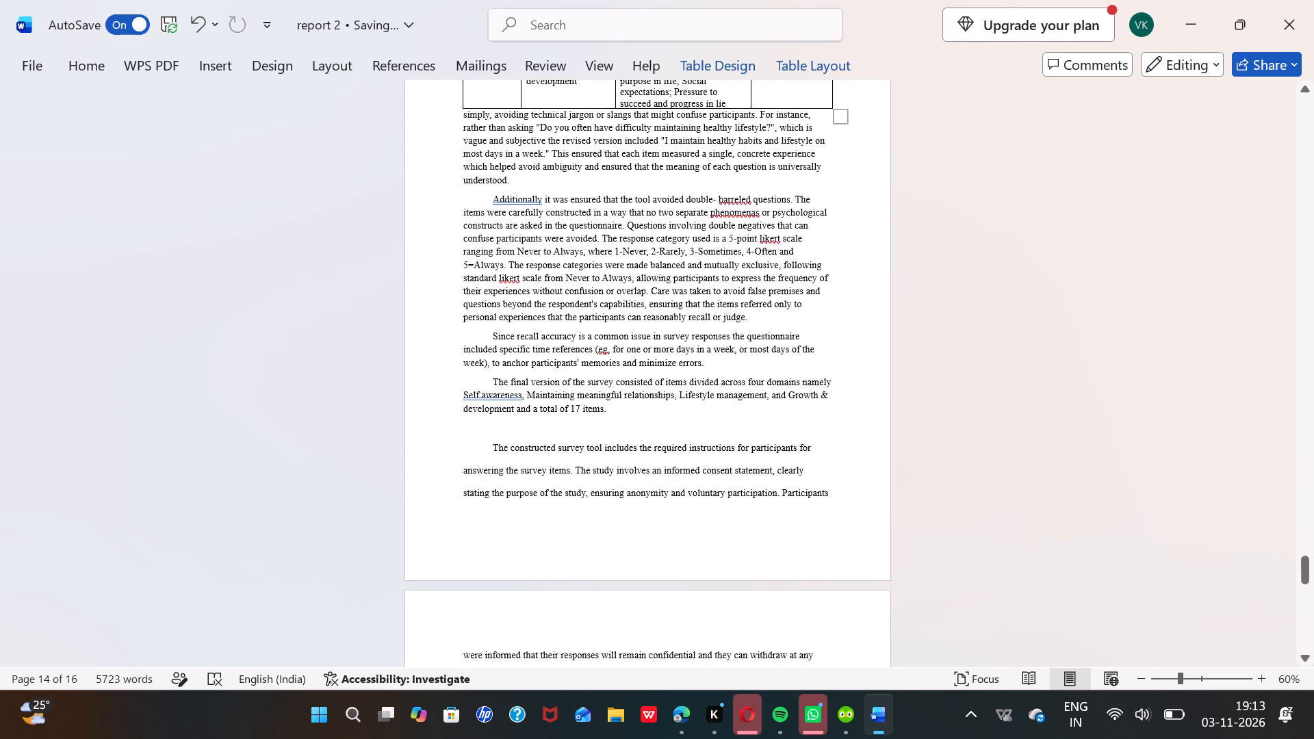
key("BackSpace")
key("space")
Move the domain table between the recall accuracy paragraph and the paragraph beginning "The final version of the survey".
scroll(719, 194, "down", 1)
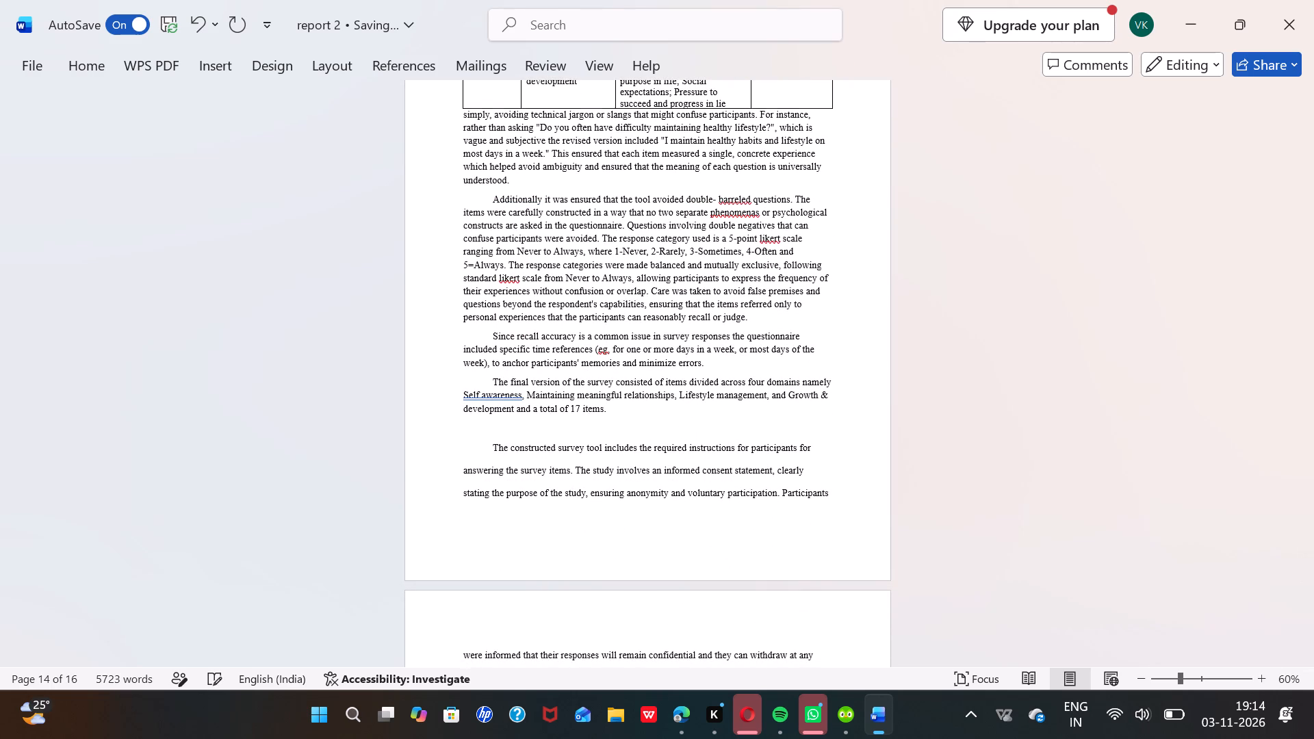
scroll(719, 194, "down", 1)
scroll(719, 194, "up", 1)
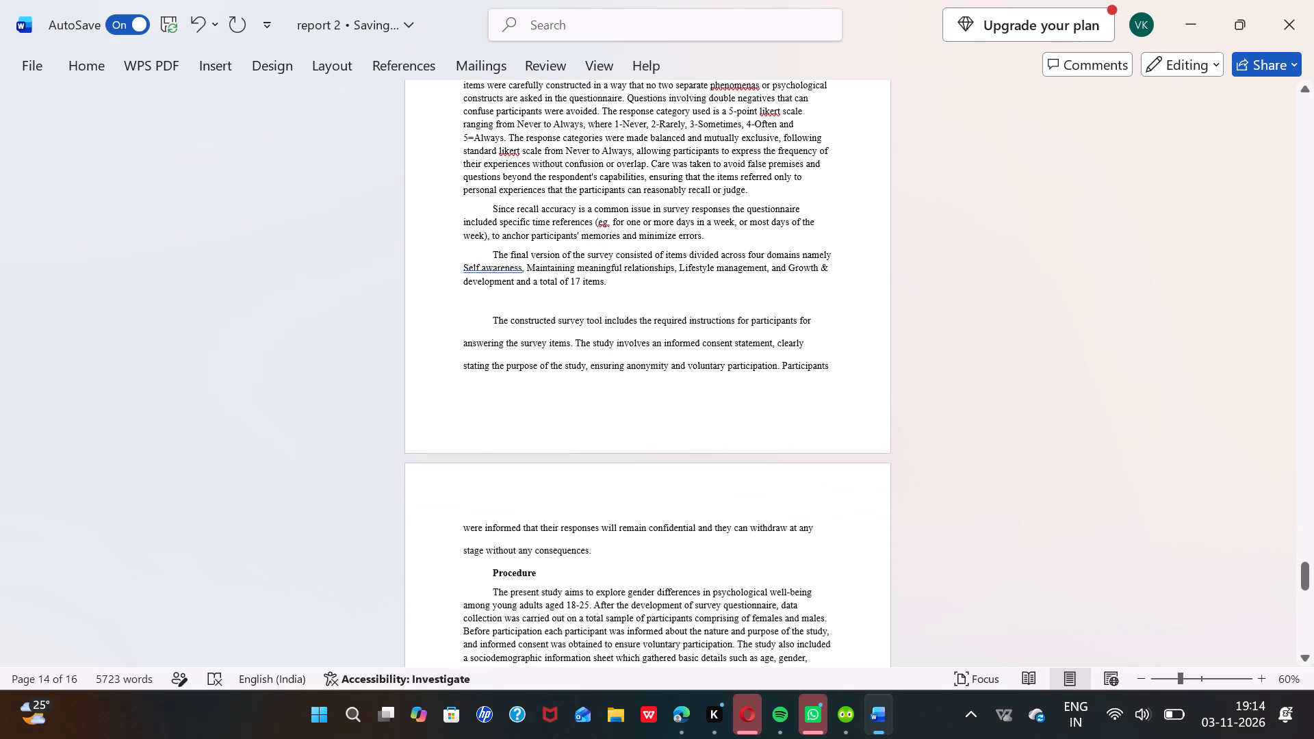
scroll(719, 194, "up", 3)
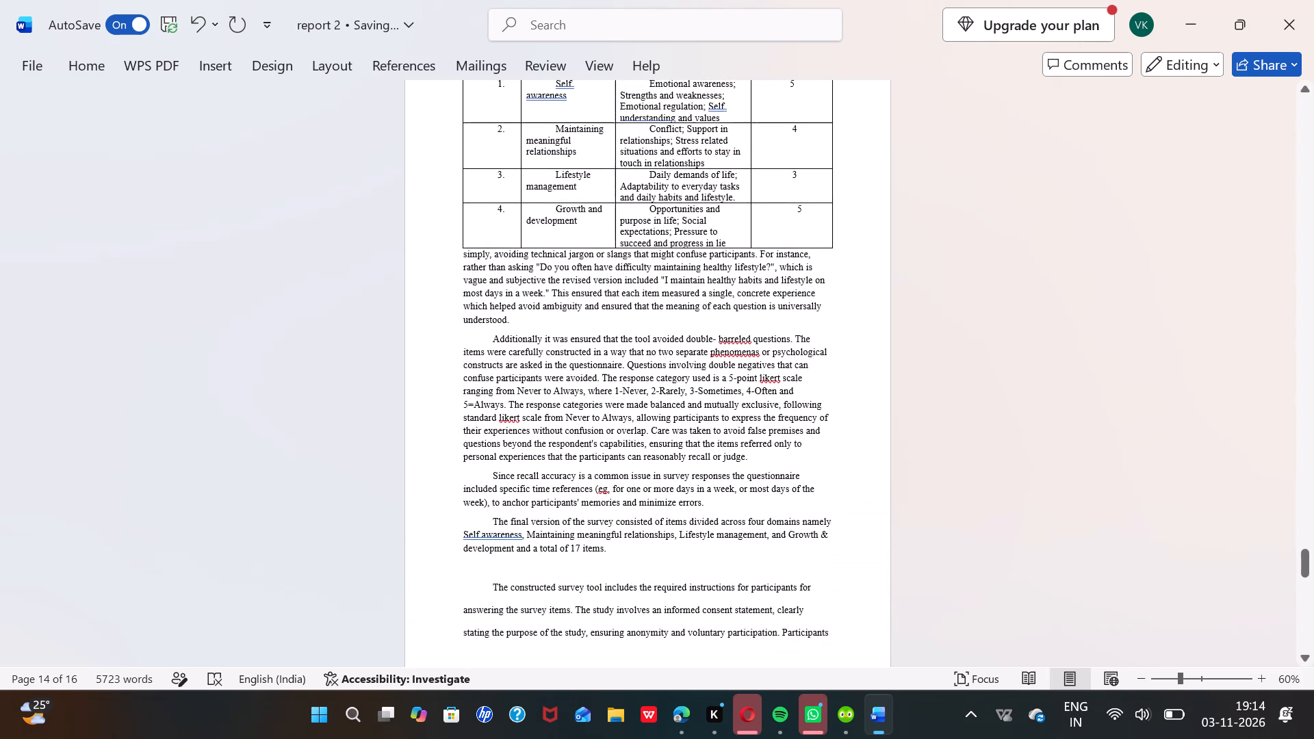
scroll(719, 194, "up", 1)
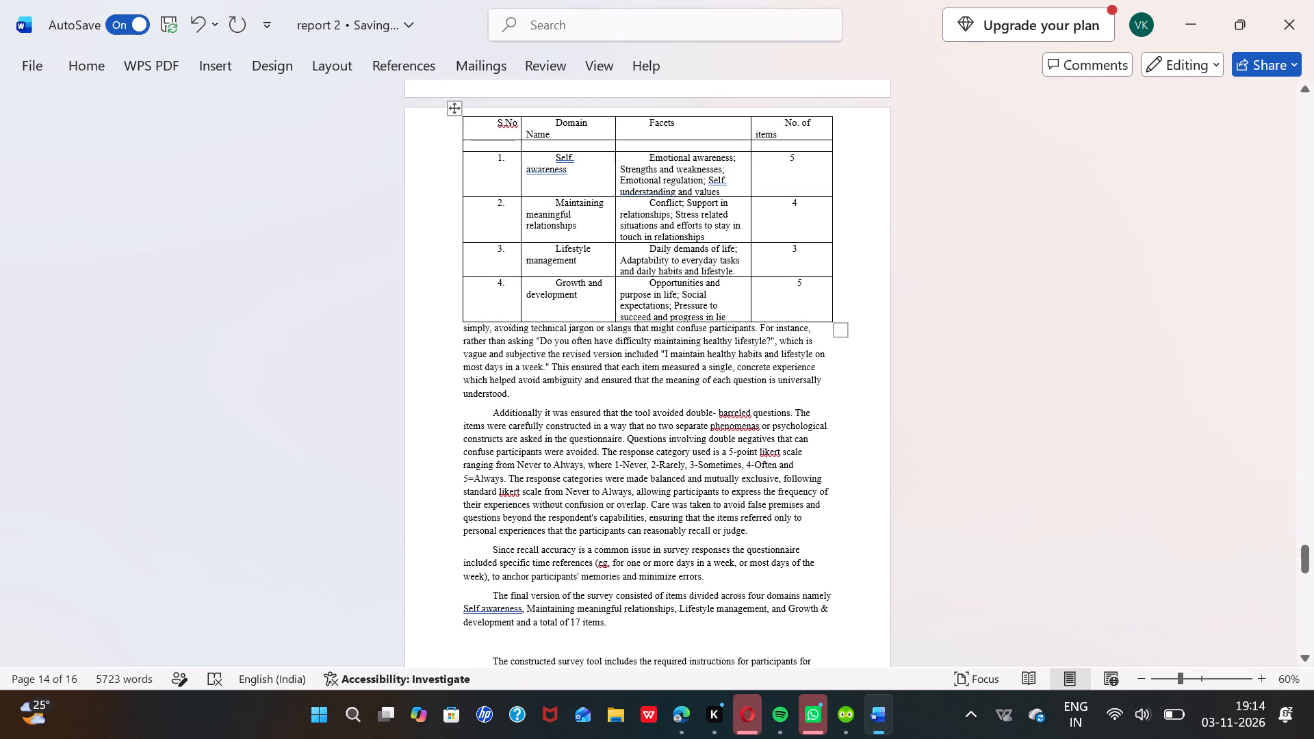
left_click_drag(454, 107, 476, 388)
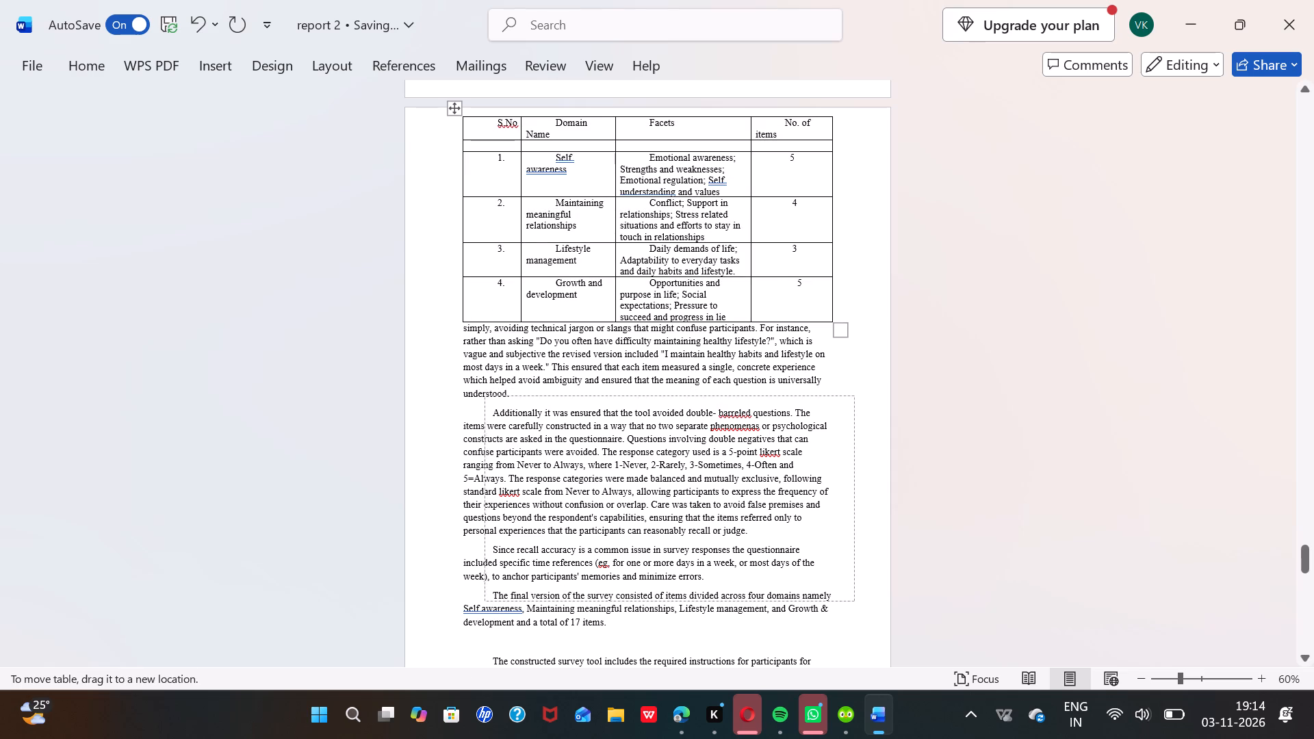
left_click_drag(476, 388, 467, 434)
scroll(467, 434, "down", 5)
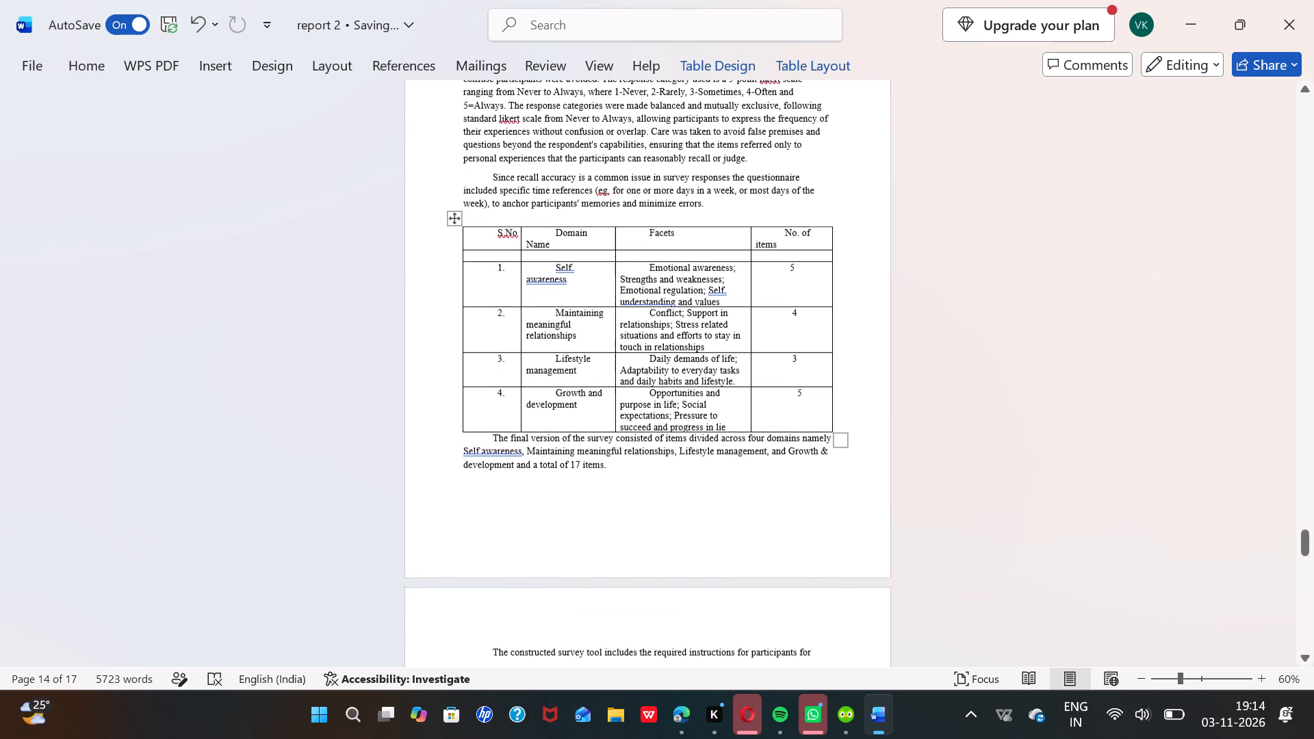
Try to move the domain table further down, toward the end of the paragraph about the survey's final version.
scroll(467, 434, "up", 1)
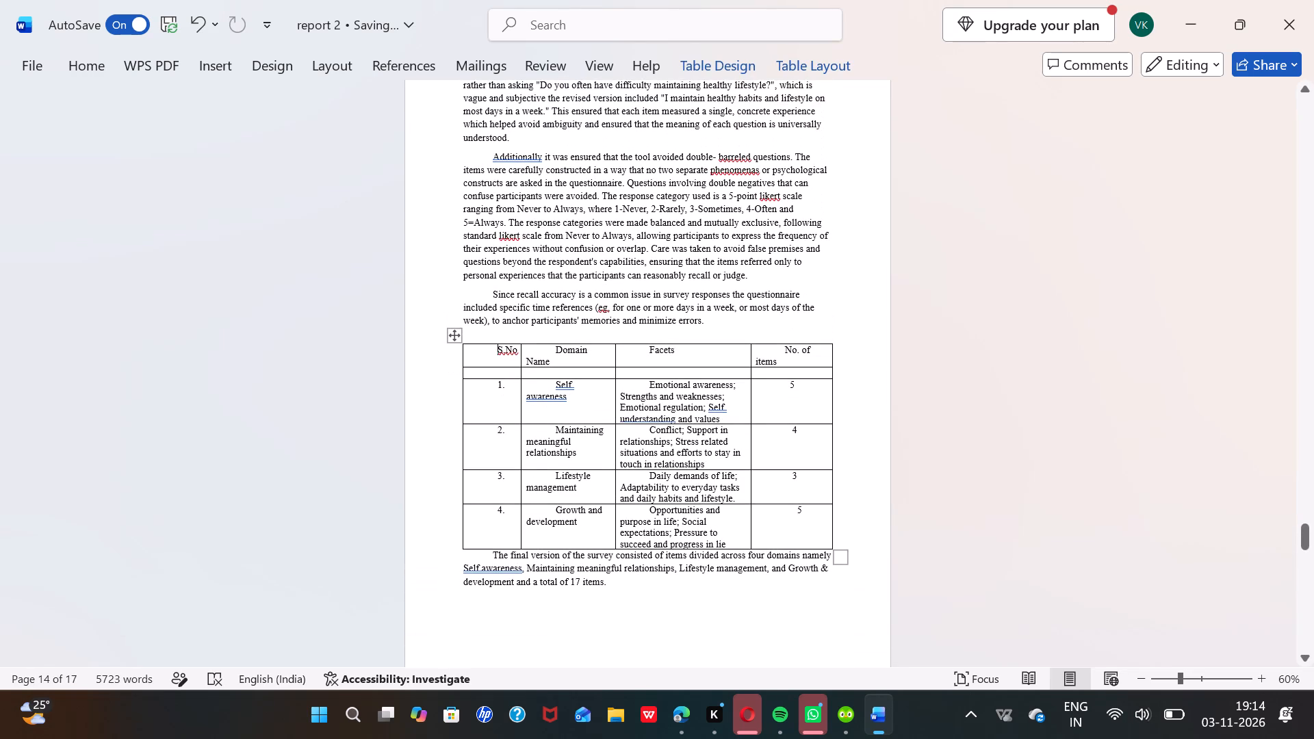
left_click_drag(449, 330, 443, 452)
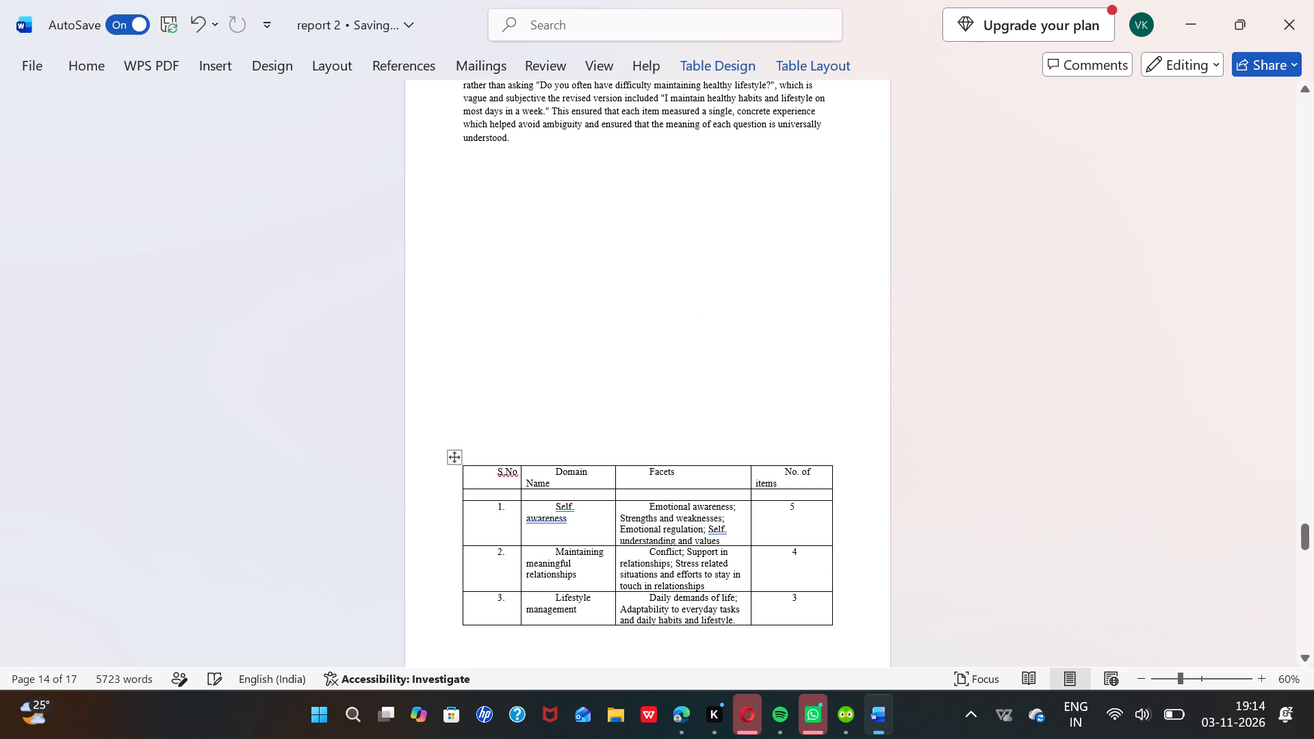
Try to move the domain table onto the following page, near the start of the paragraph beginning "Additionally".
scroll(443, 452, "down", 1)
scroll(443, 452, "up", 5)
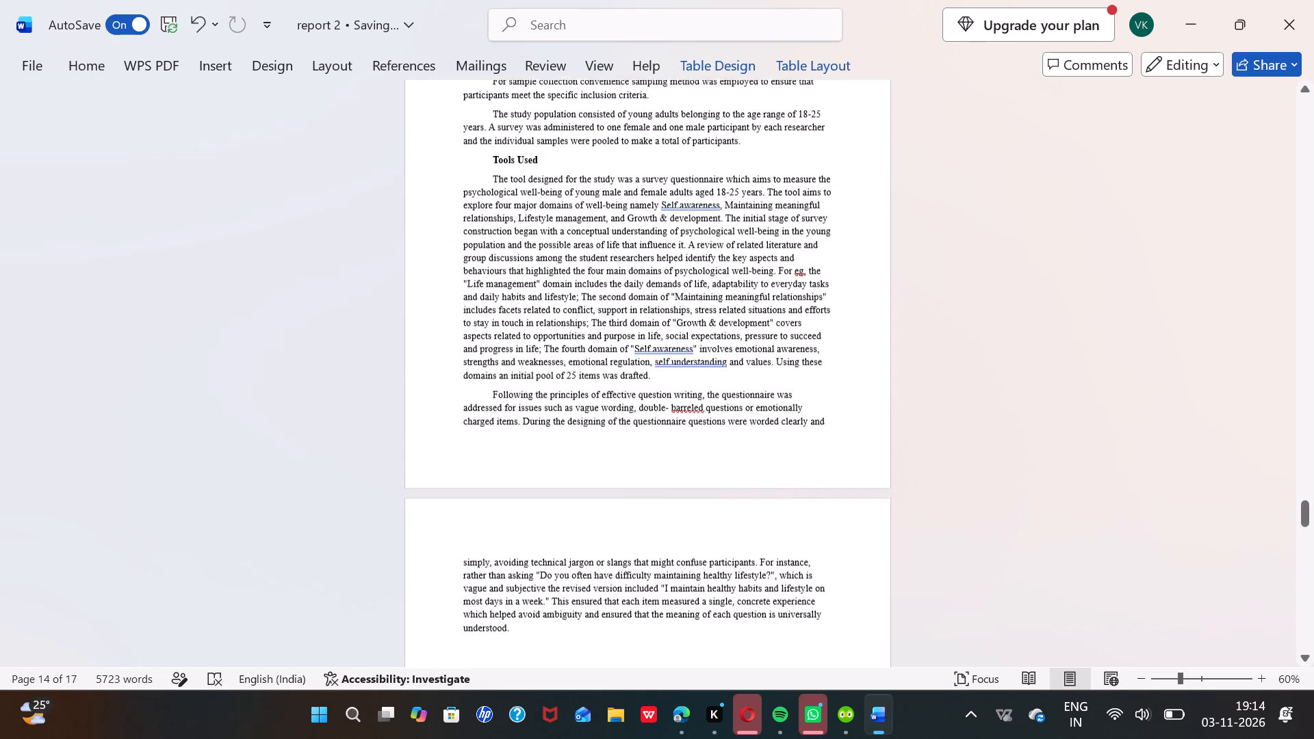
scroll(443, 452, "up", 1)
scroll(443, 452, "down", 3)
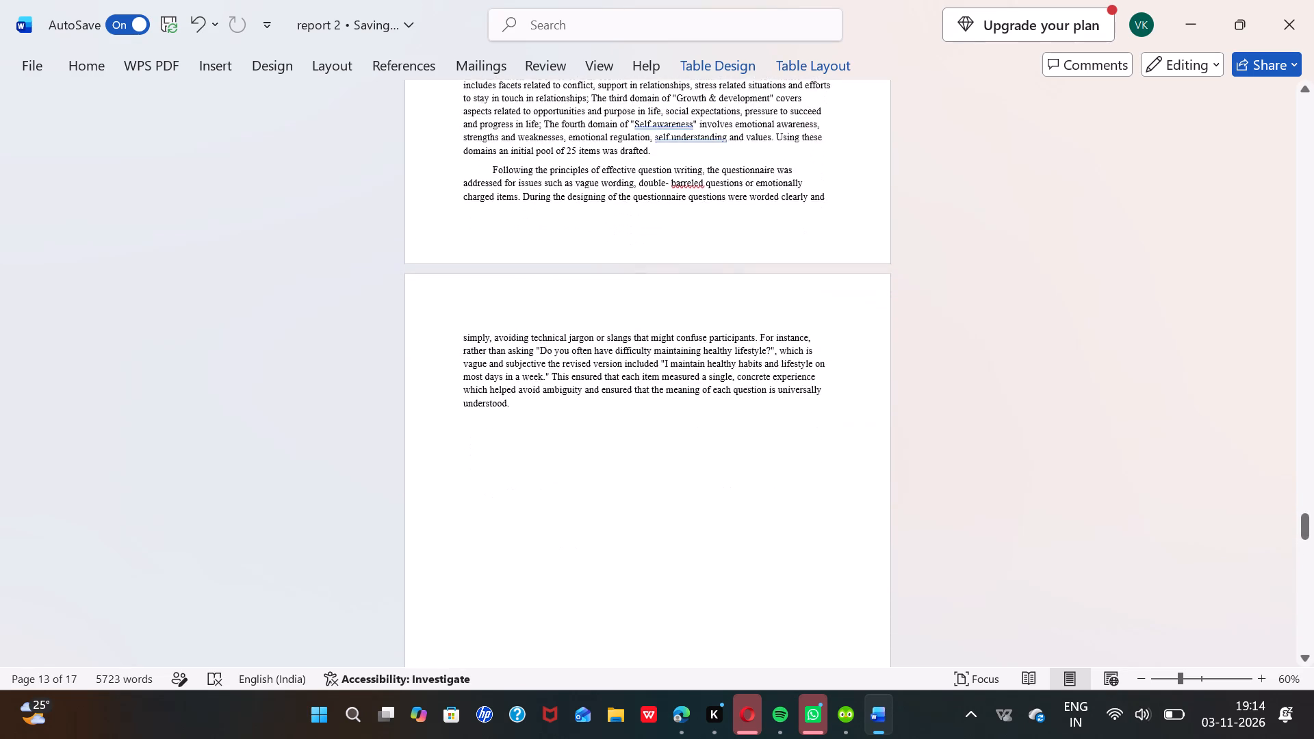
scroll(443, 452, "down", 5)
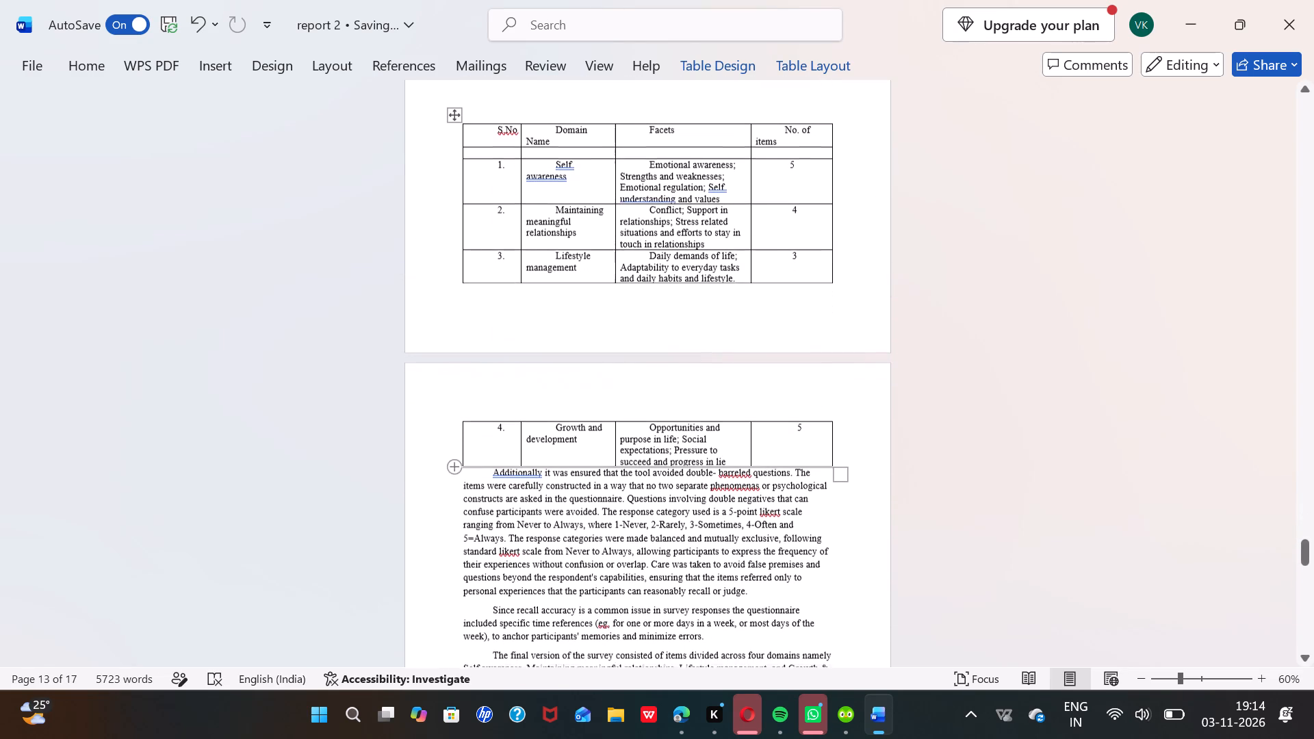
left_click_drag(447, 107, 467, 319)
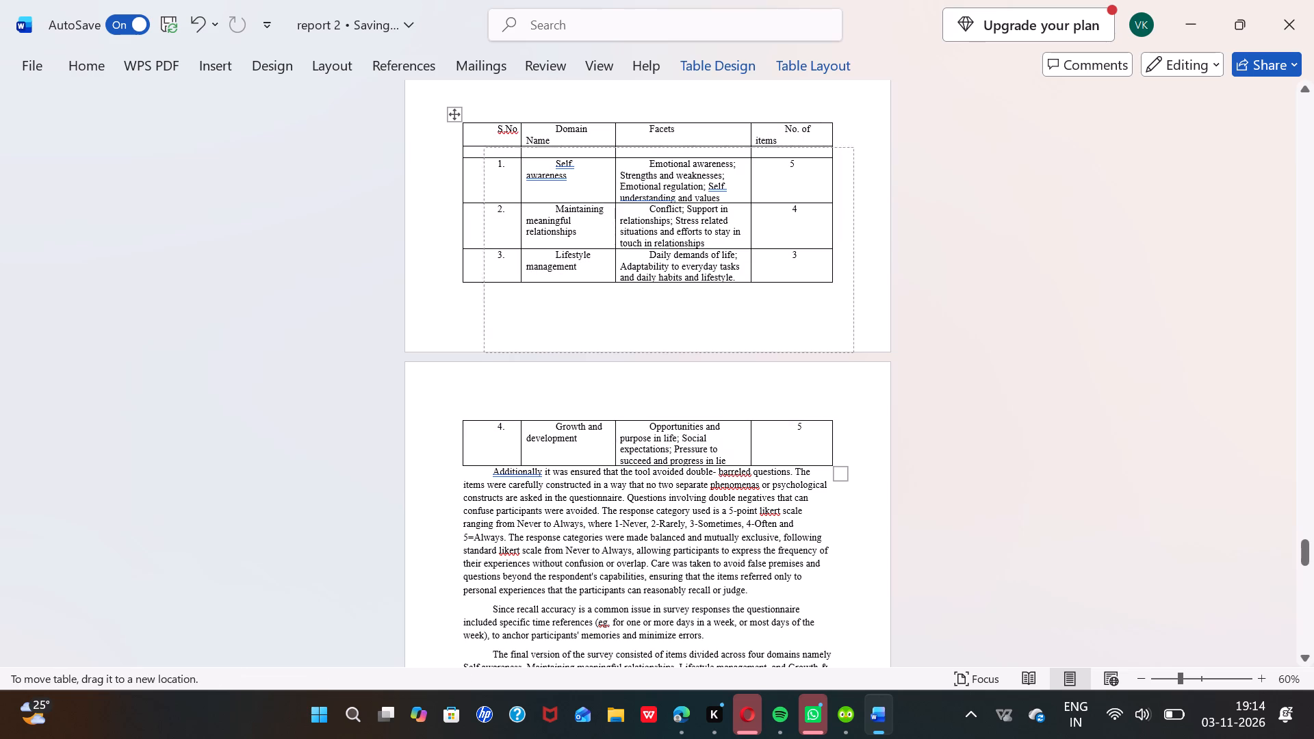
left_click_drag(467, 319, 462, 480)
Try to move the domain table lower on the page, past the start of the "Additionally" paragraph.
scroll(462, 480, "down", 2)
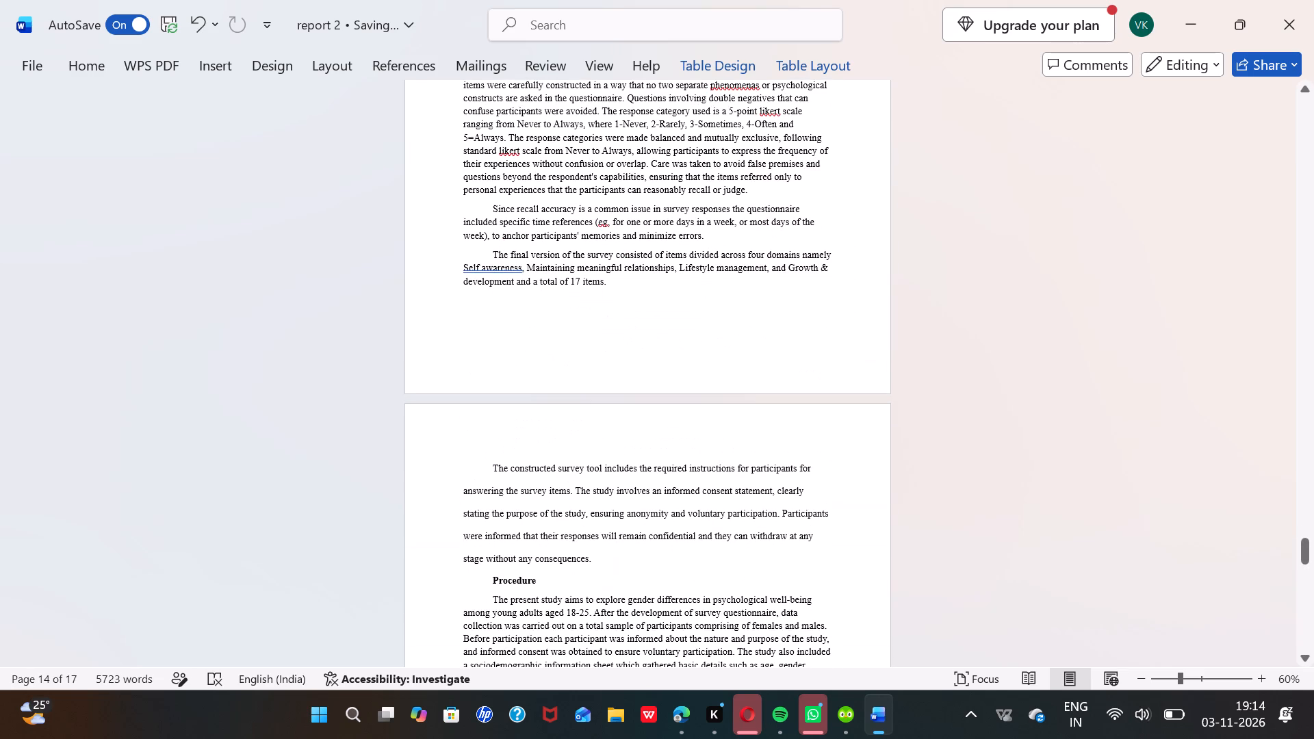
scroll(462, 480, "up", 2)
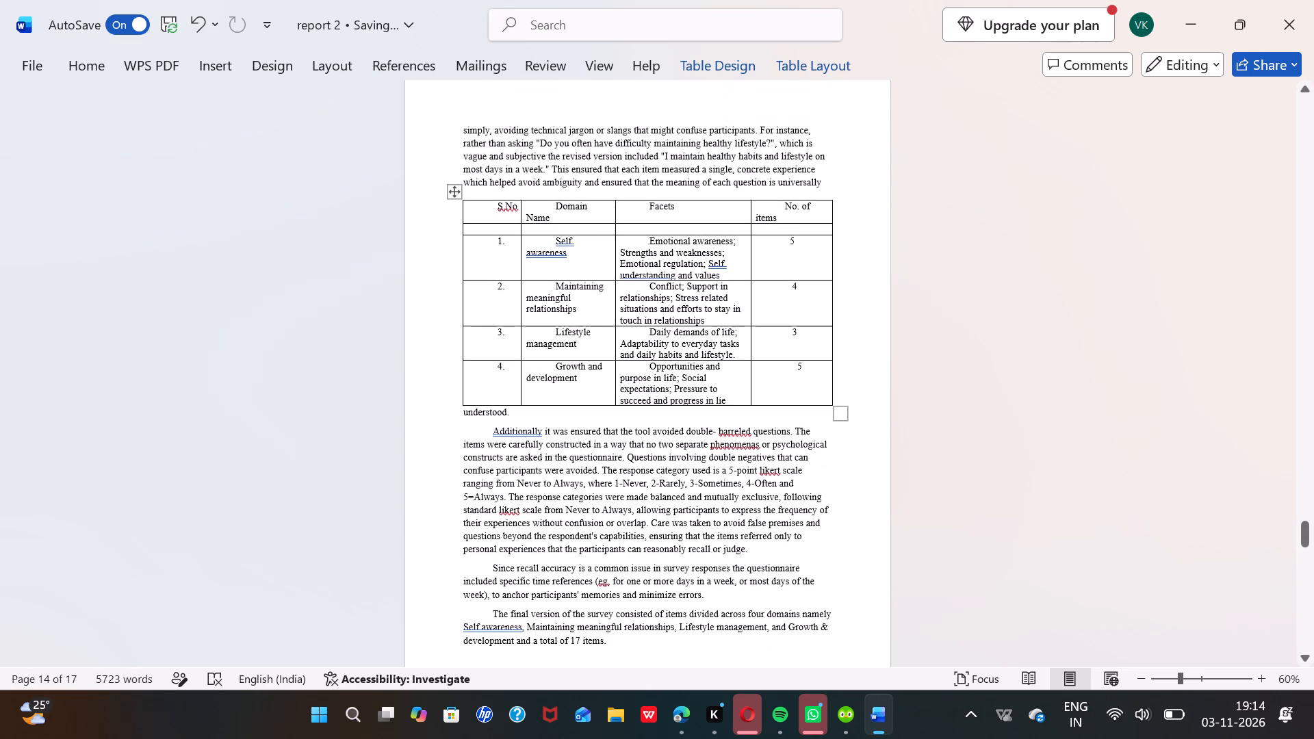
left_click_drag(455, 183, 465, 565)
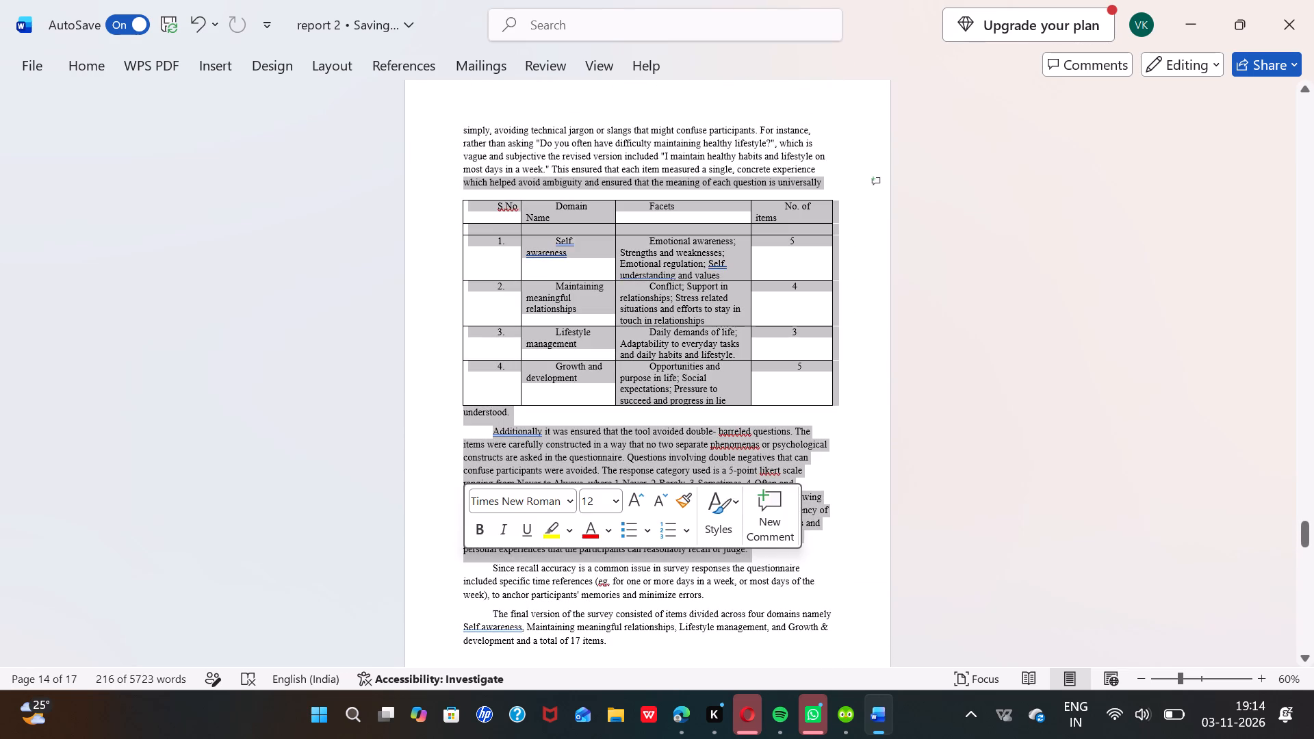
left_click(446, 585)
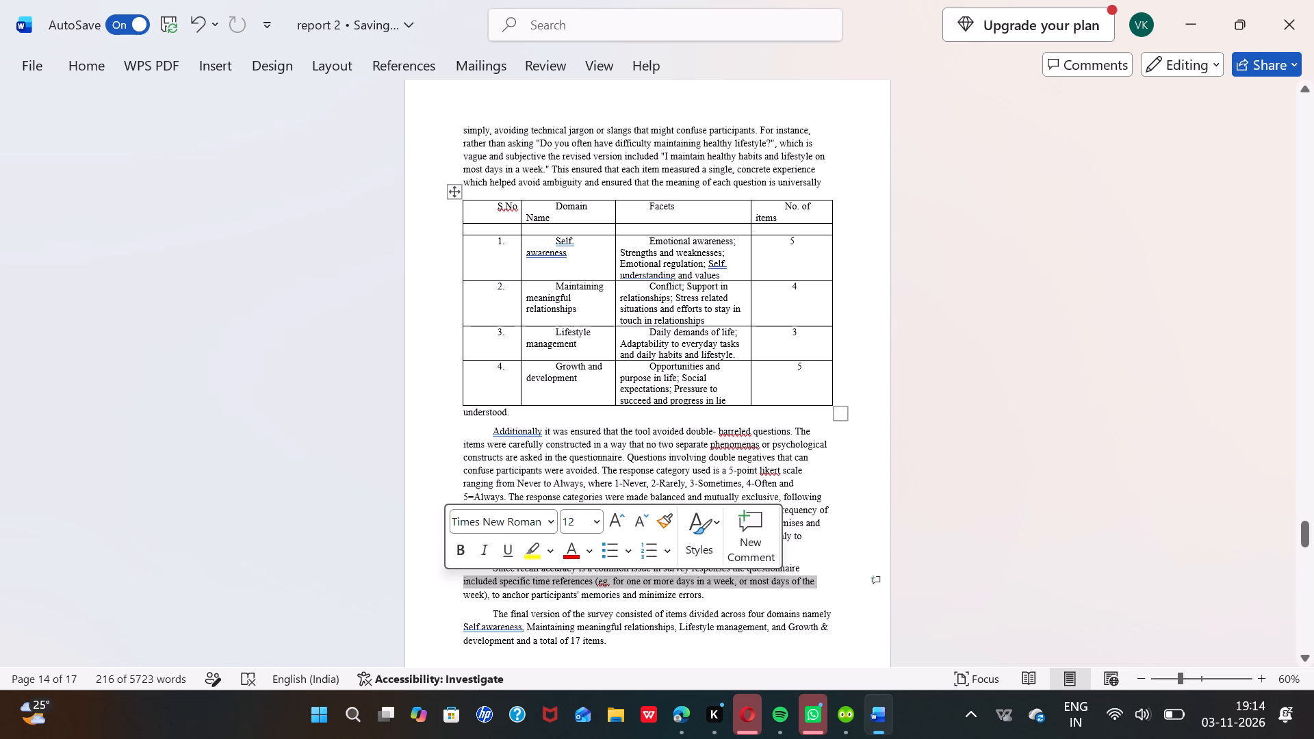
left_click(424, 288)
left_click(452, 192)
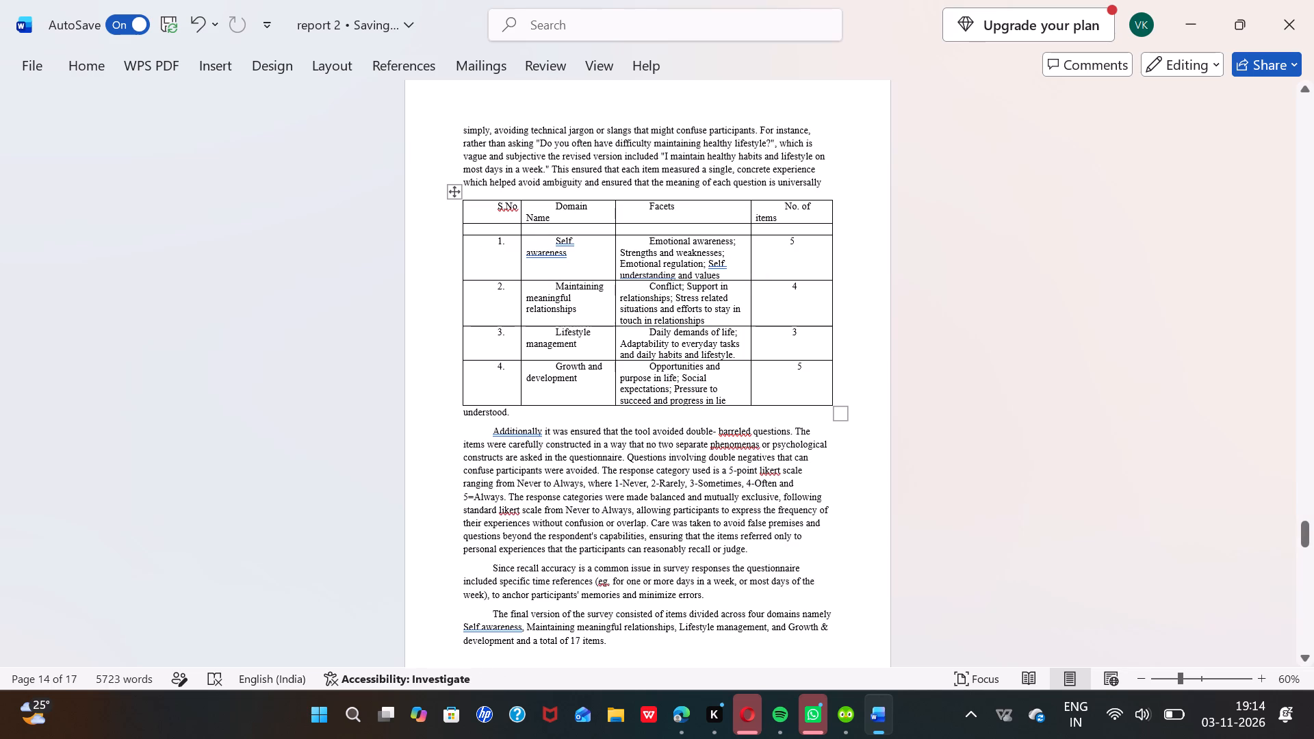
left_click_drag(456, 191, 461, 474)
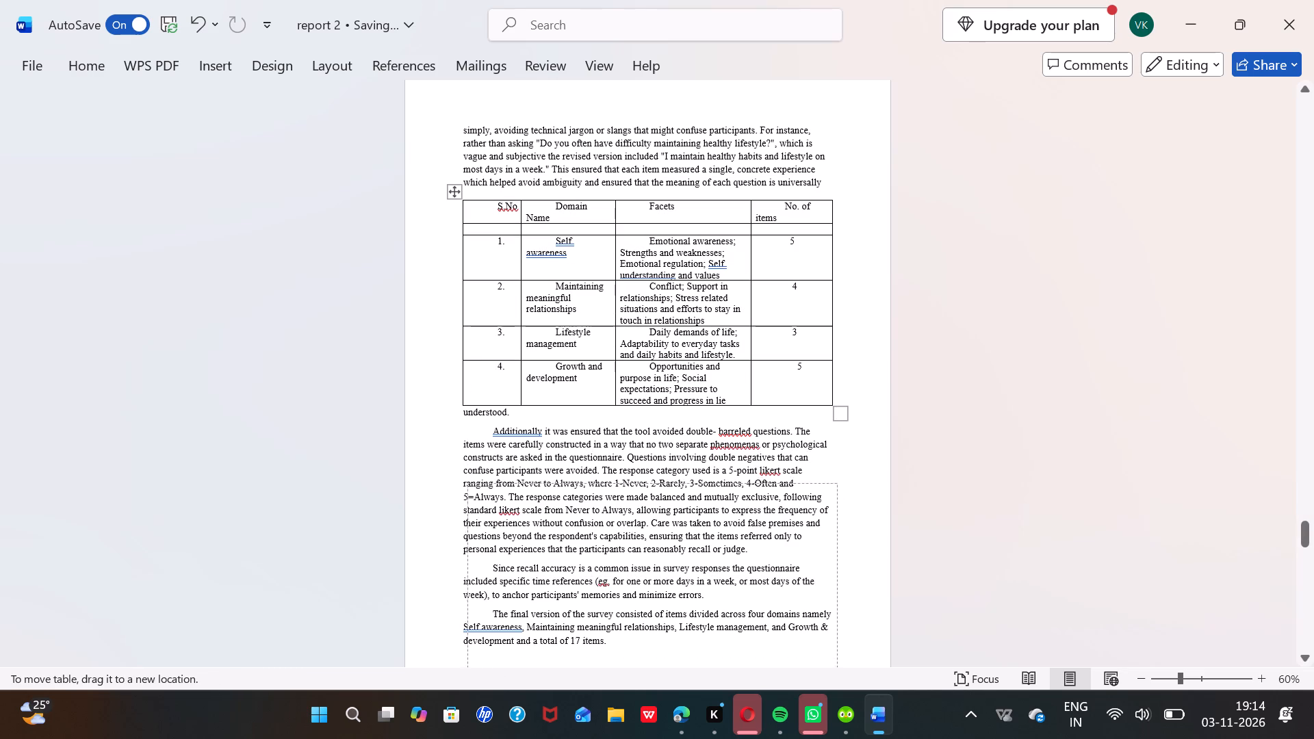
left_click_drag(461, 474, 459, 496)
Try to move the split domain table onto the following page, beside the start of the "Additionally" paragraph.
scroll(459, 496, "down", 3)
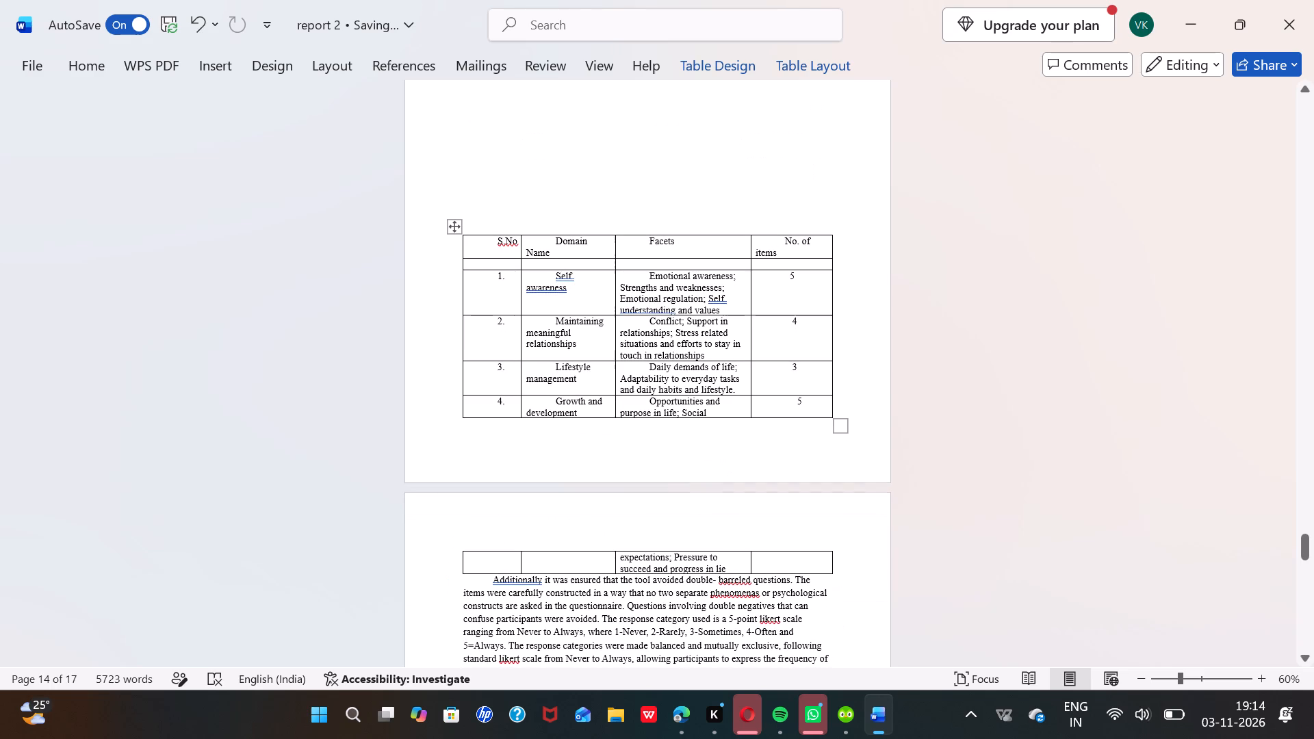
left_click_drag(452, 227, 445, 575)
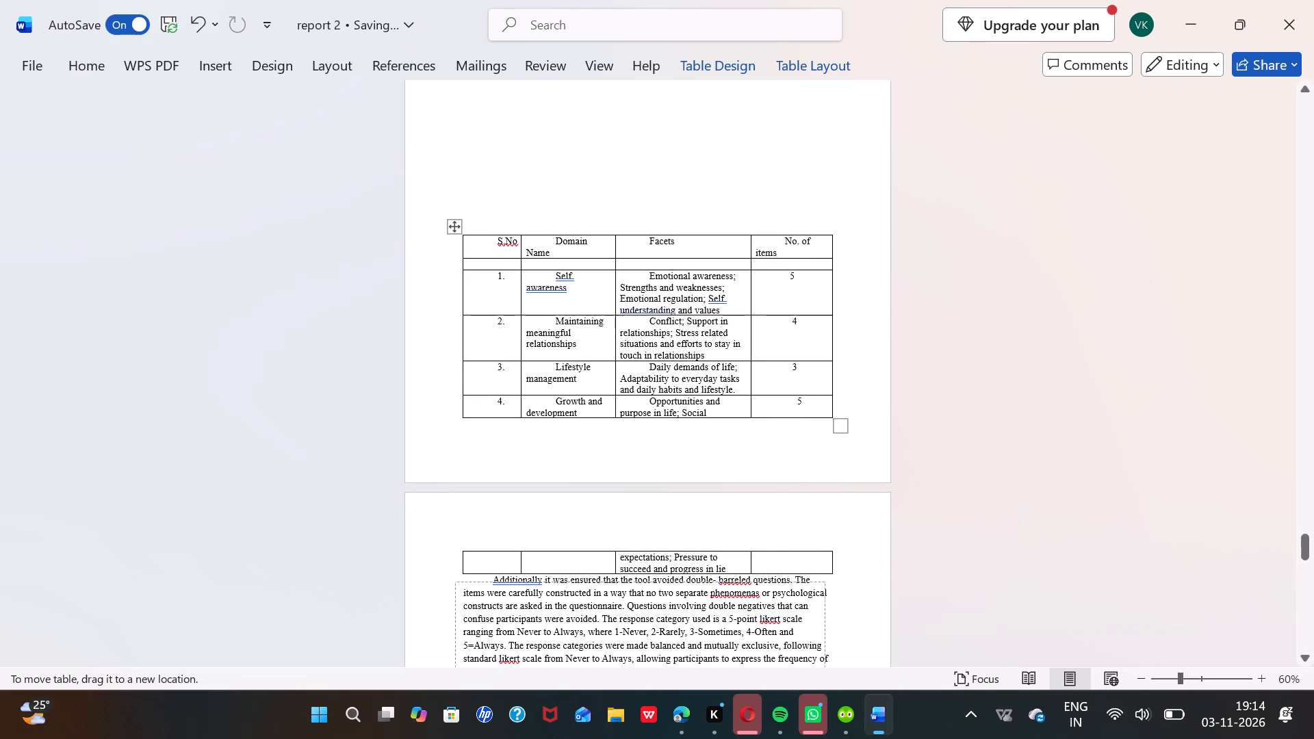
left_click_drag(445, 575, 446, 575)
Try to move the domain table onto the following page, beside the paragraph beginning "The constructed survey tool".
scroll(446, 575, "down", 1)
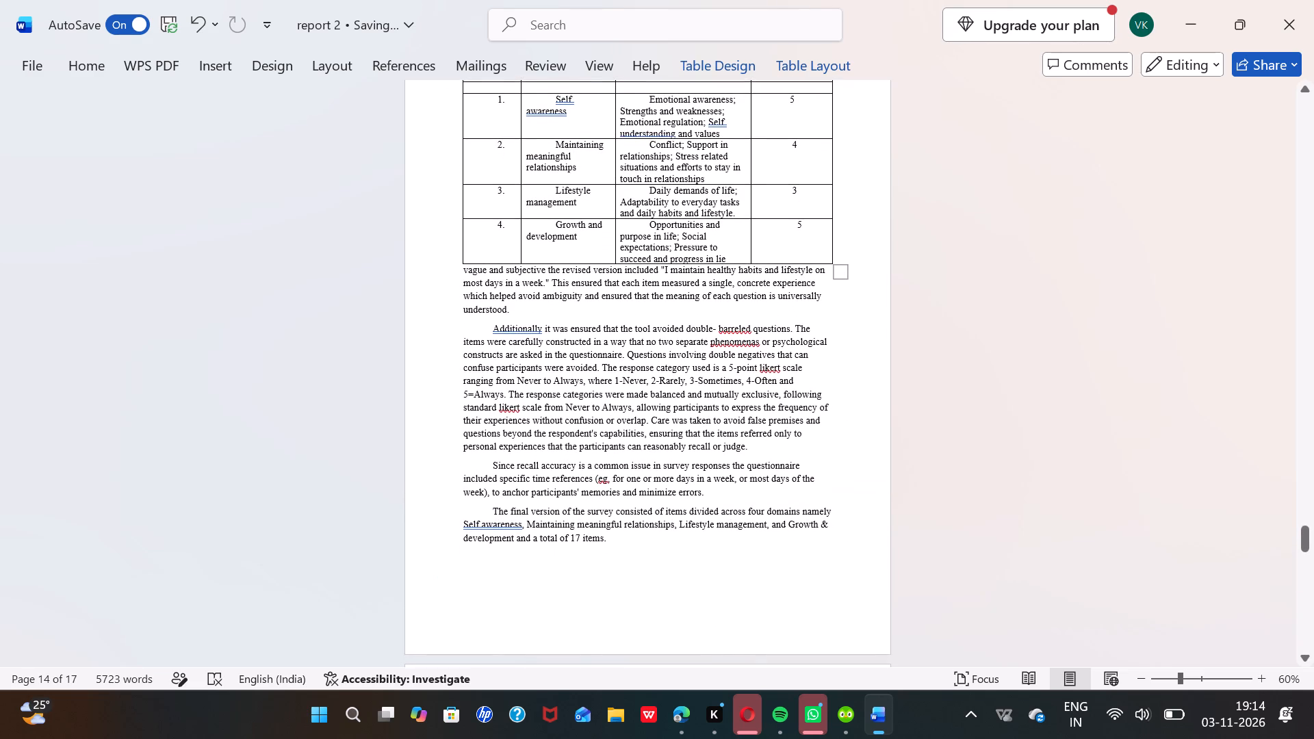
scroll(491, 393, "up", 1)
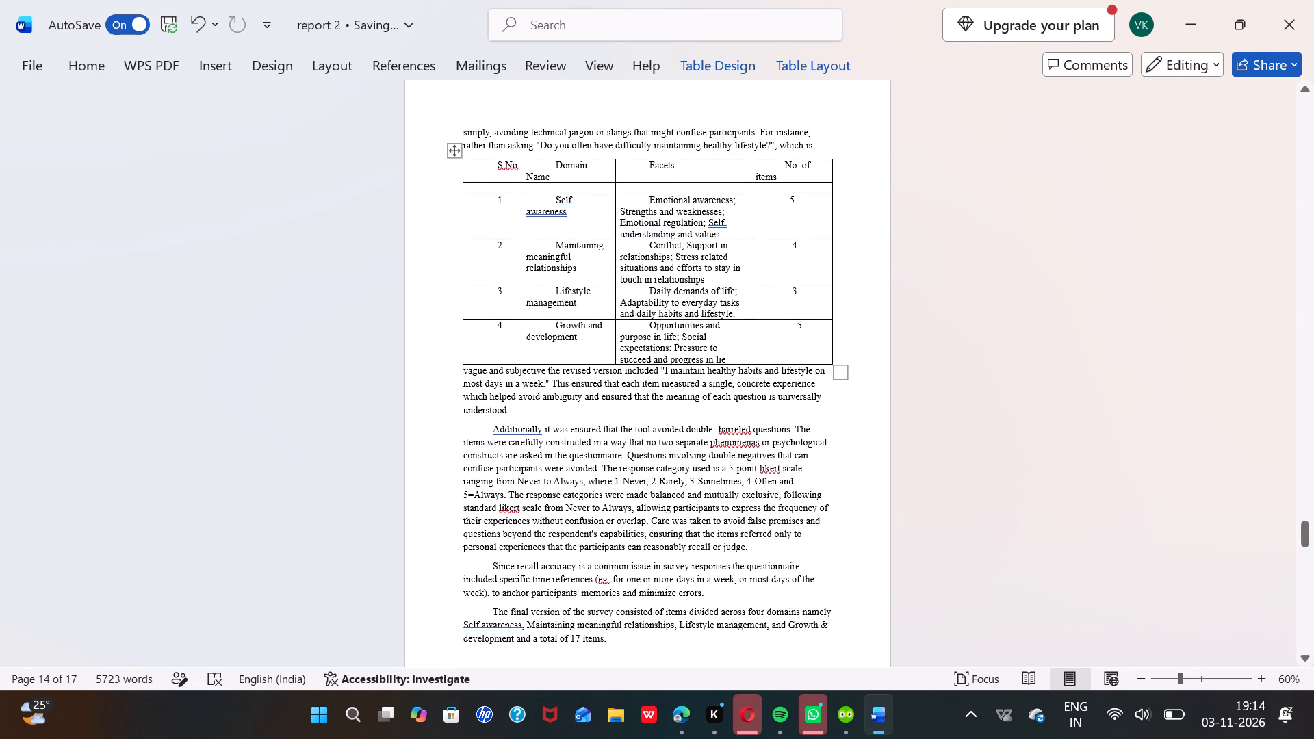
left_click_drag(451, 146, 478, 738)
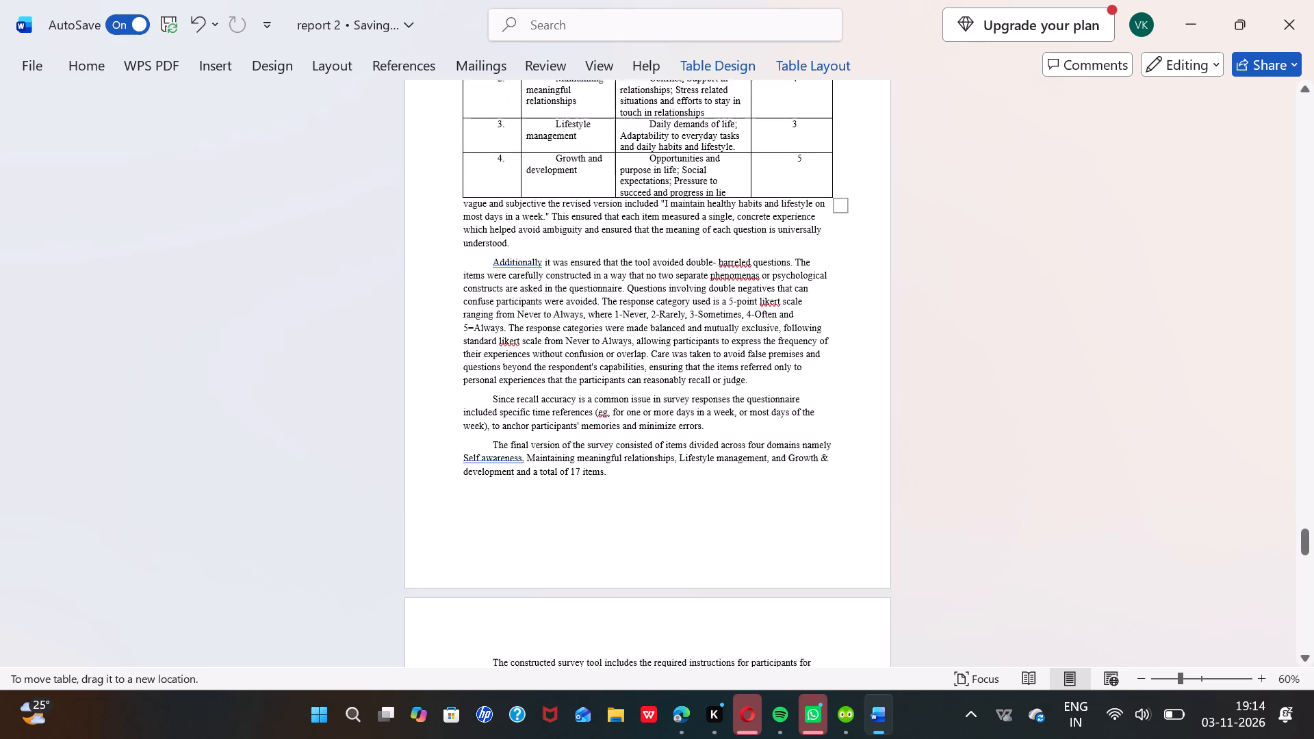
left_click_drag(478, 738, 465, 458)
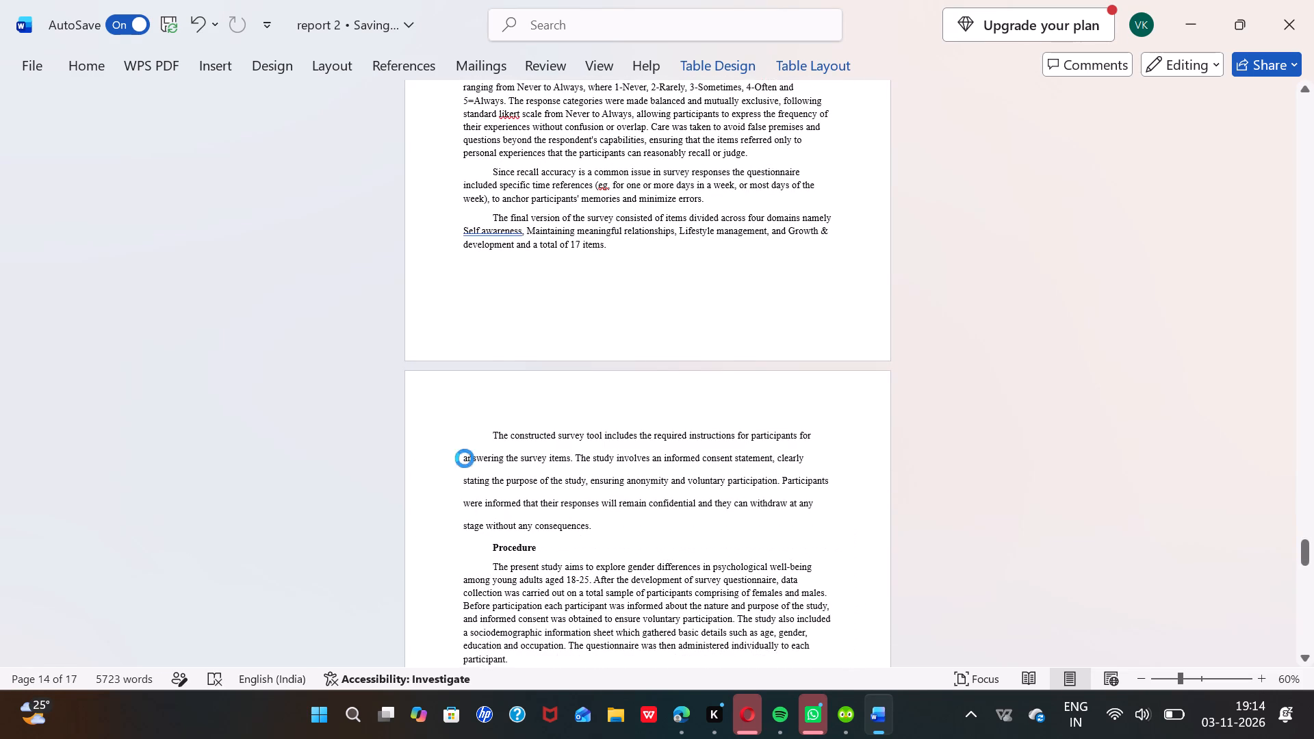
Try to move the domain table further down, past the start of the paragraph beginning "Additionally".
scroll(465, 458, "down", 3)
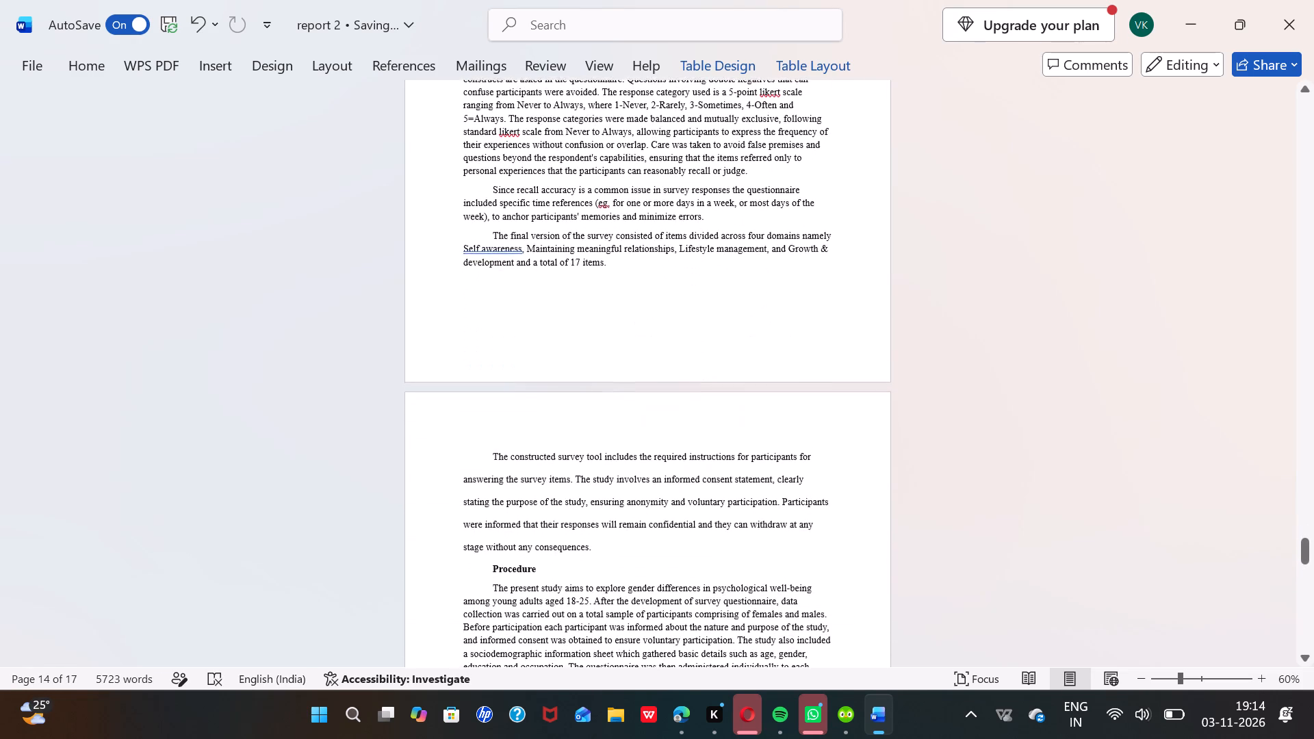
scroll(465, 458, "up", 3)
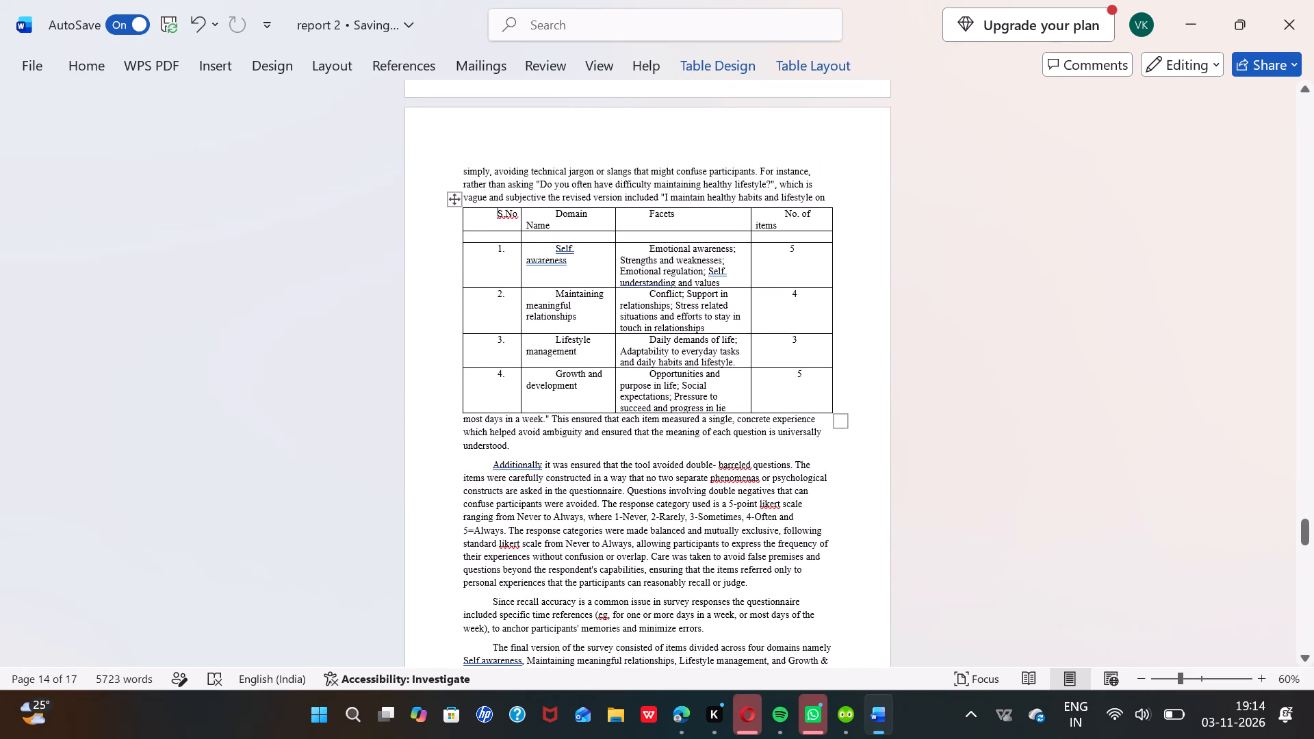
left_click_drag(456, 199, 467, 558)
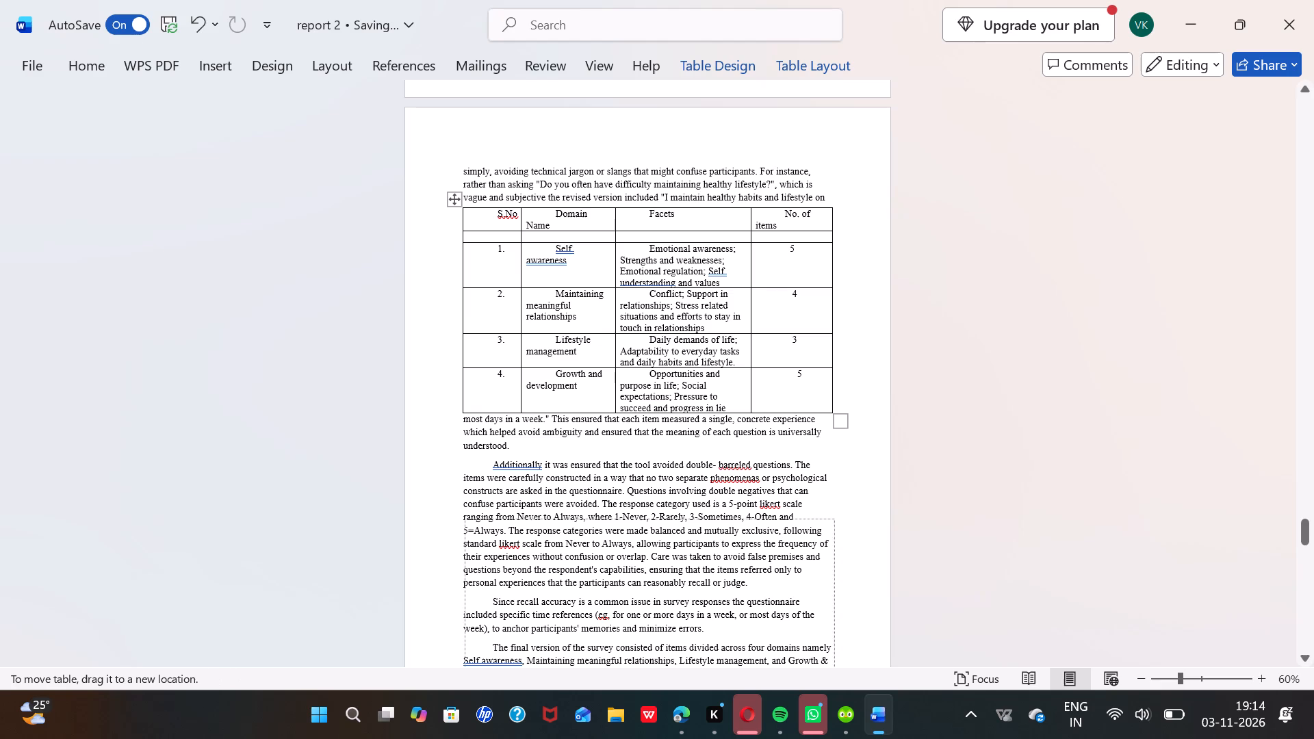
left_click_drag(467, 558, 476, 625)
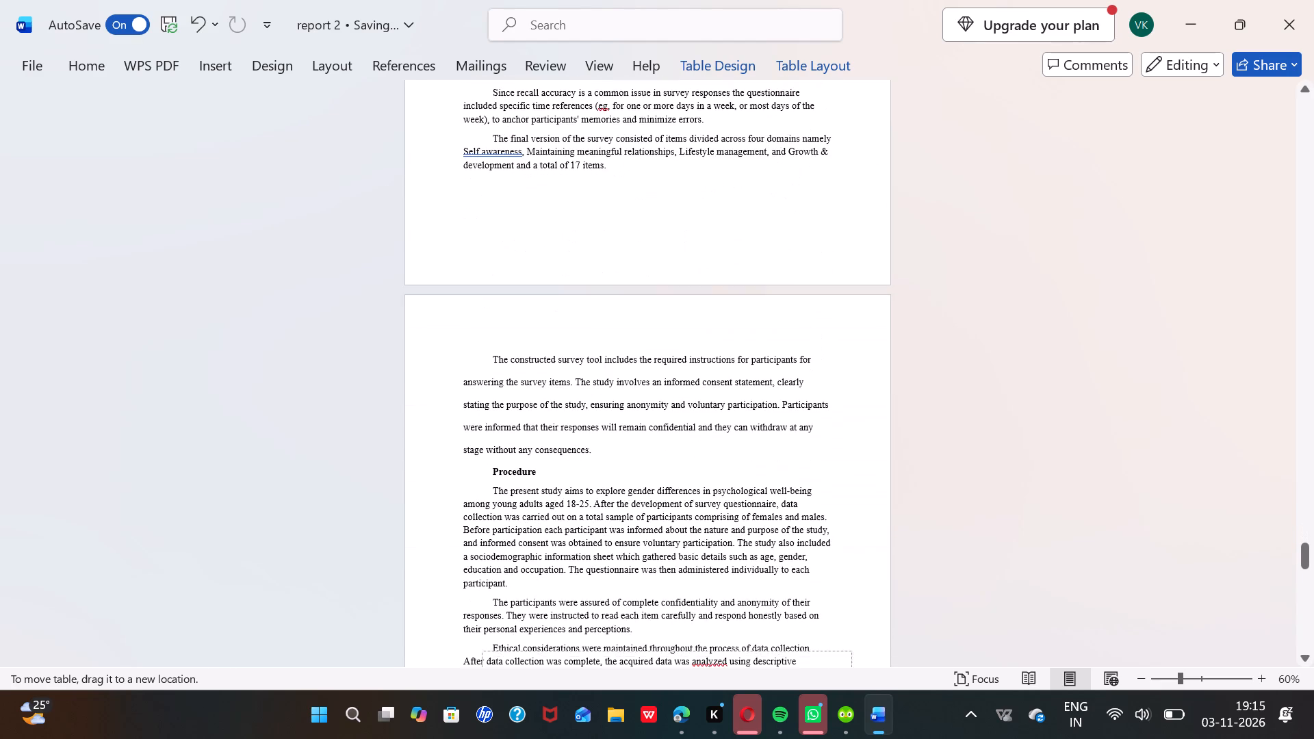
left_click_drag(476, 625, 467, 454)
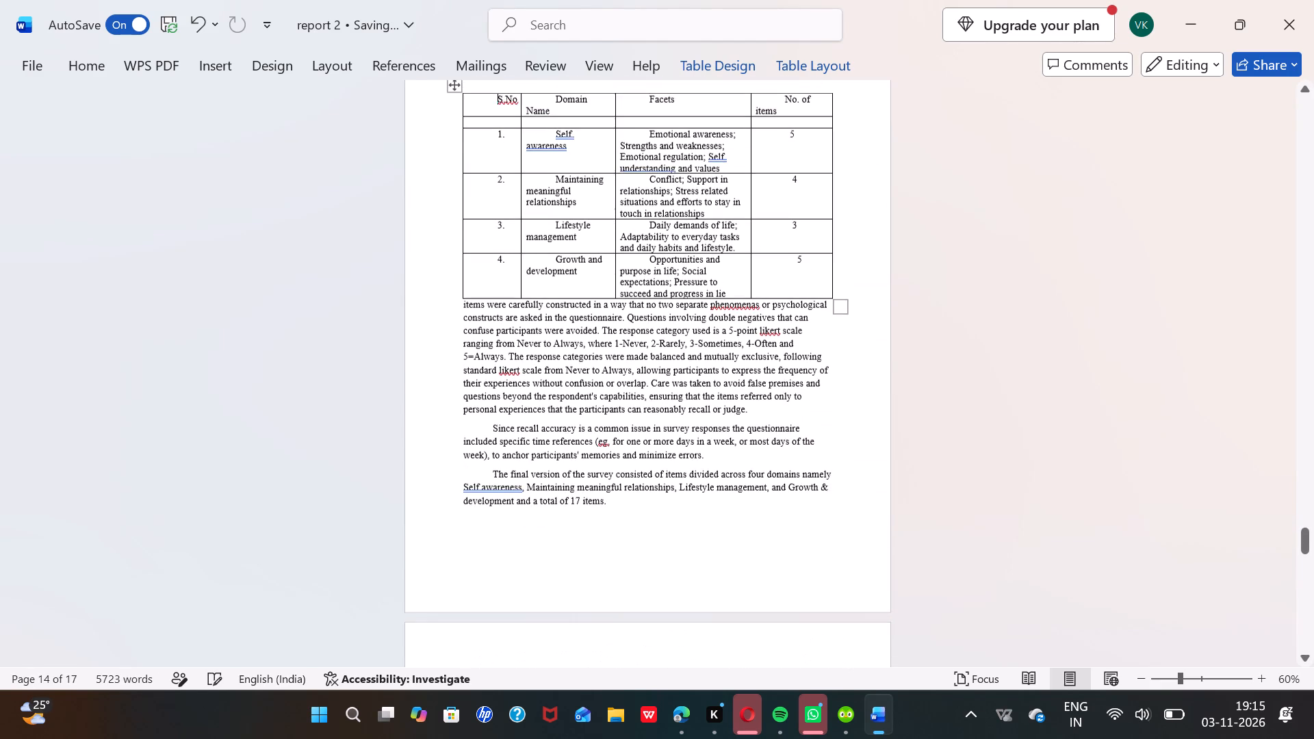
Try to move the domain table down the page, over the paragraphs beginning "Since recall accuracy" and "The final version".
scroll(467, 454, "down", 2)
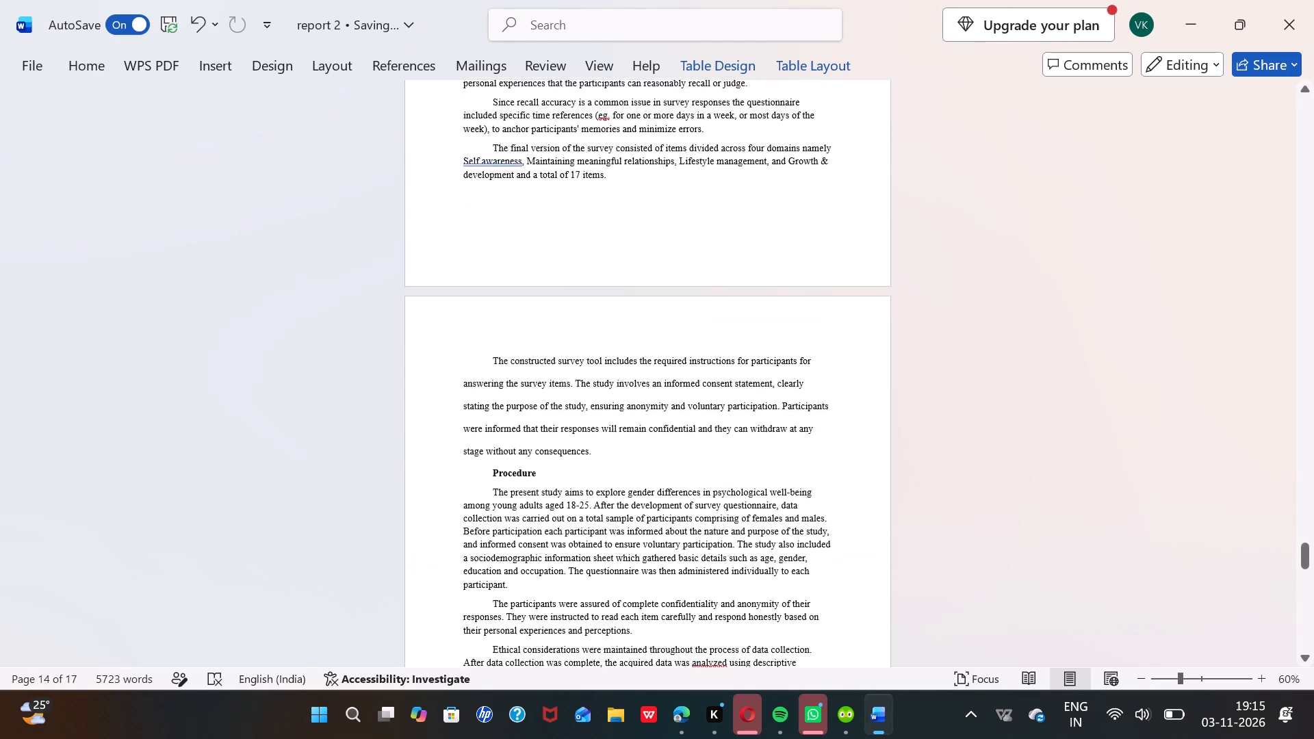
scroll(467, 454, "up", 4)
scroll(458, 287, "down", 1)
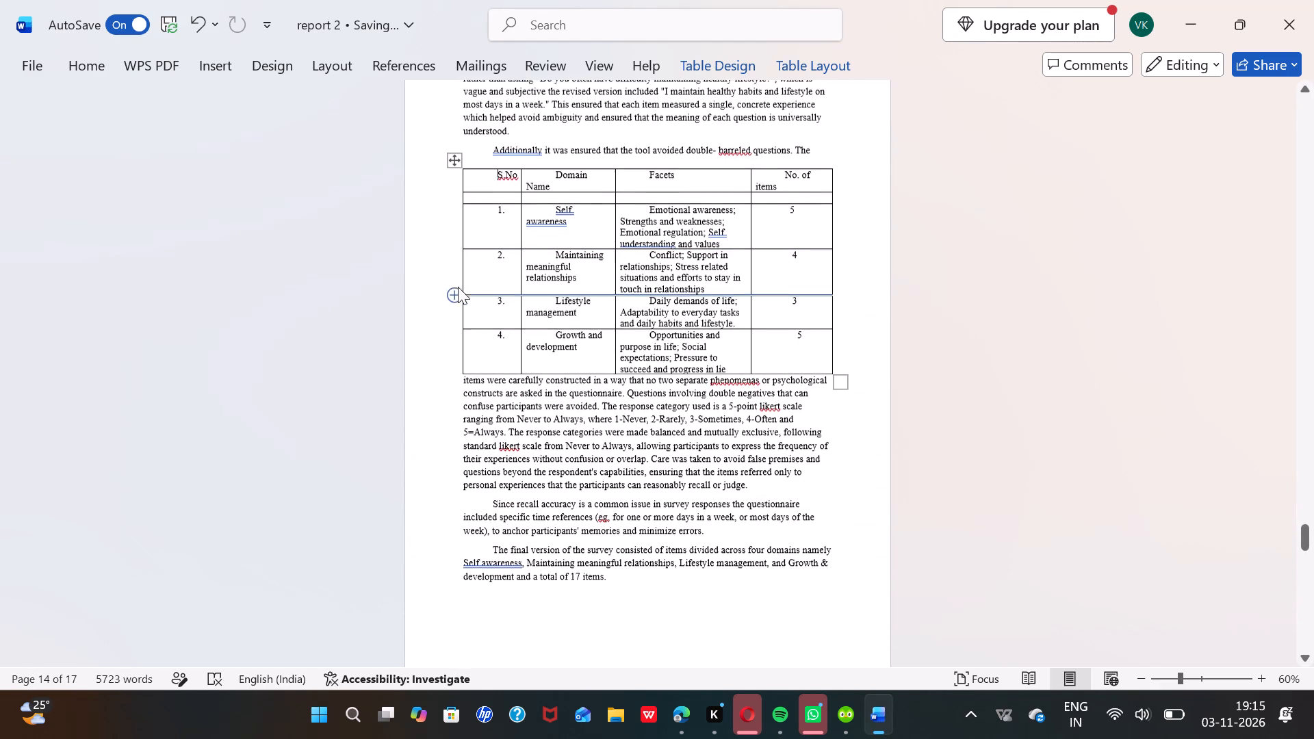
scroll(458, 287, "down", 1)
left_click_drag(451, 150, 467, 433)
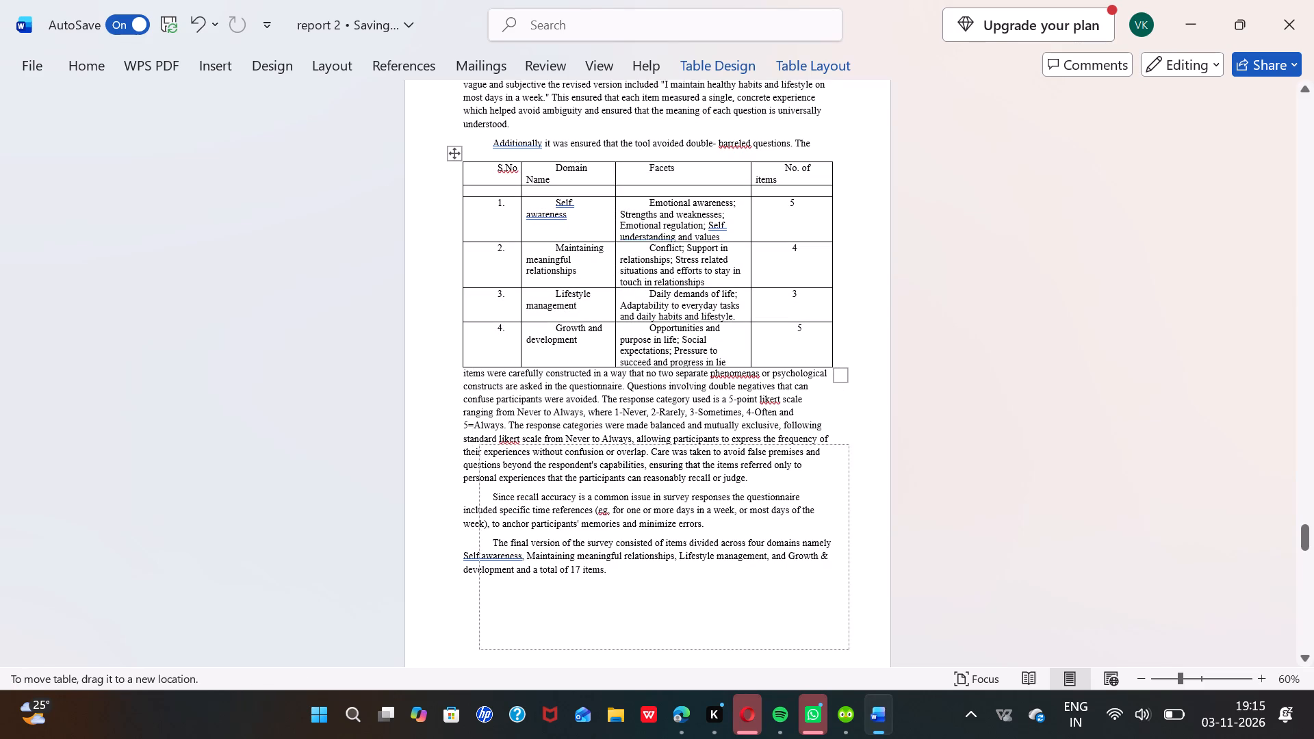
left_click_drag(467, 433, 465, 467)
Move the split domain table up so it sits whole on one page, below the paragraph beginning "The final version of the survey".
scroll(465, 467, "down", 3)
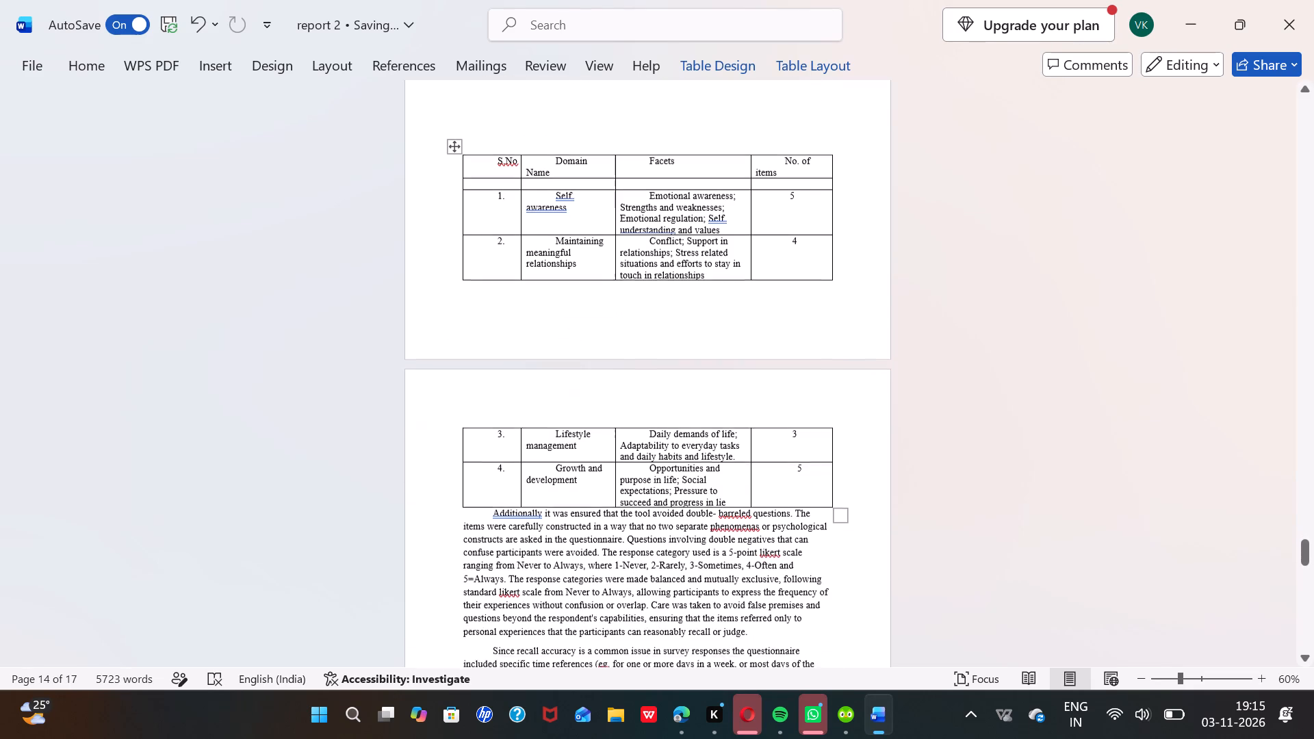
scroll(465, 467, "down", 1)
scroll(452, 150, "up", 2)
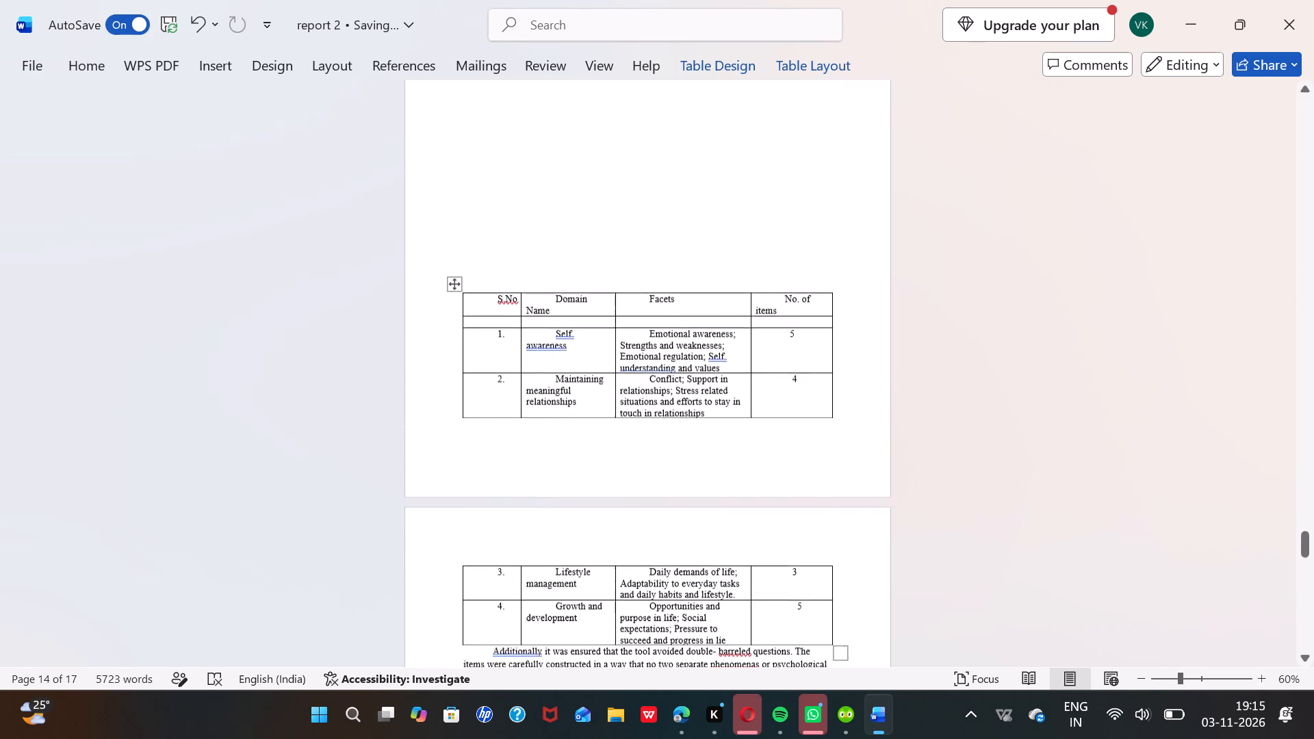
scroll(452, 150, "up", 2)
scroll(508, 356, "down", 3)
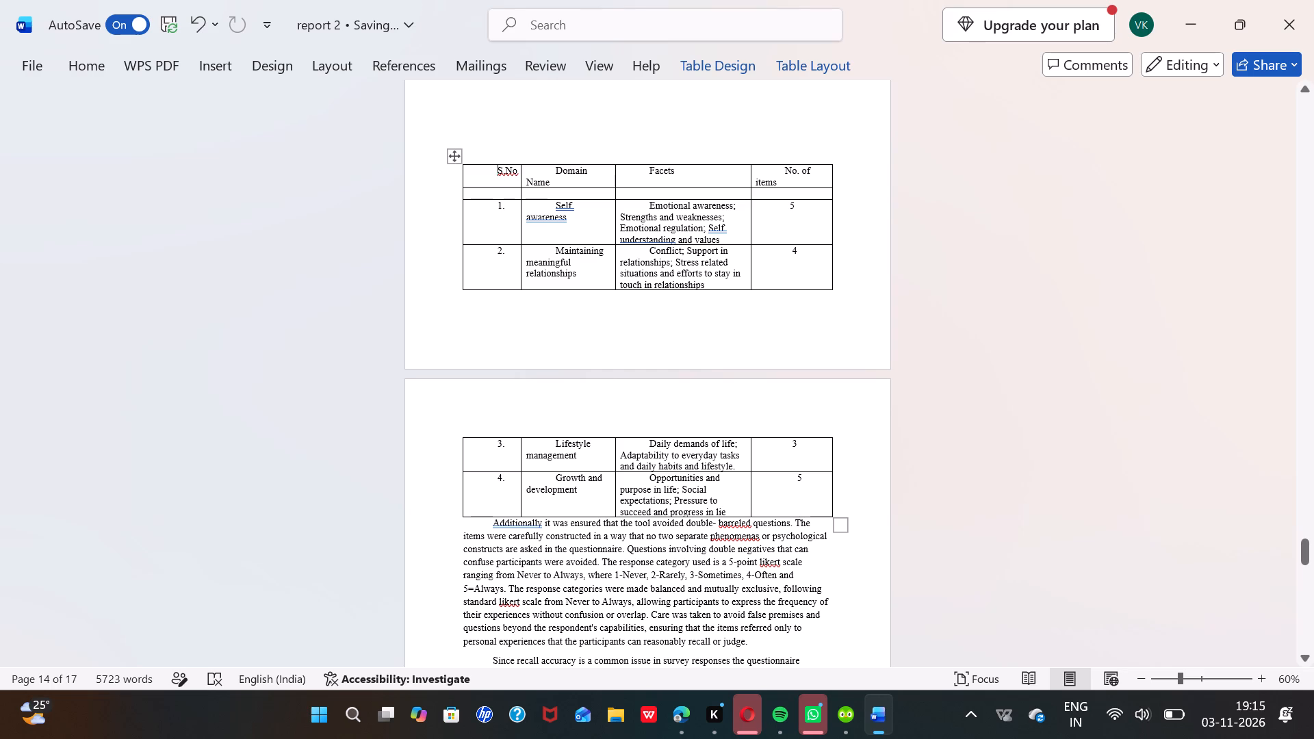
left_click_drag(453, 153, 454, 83)
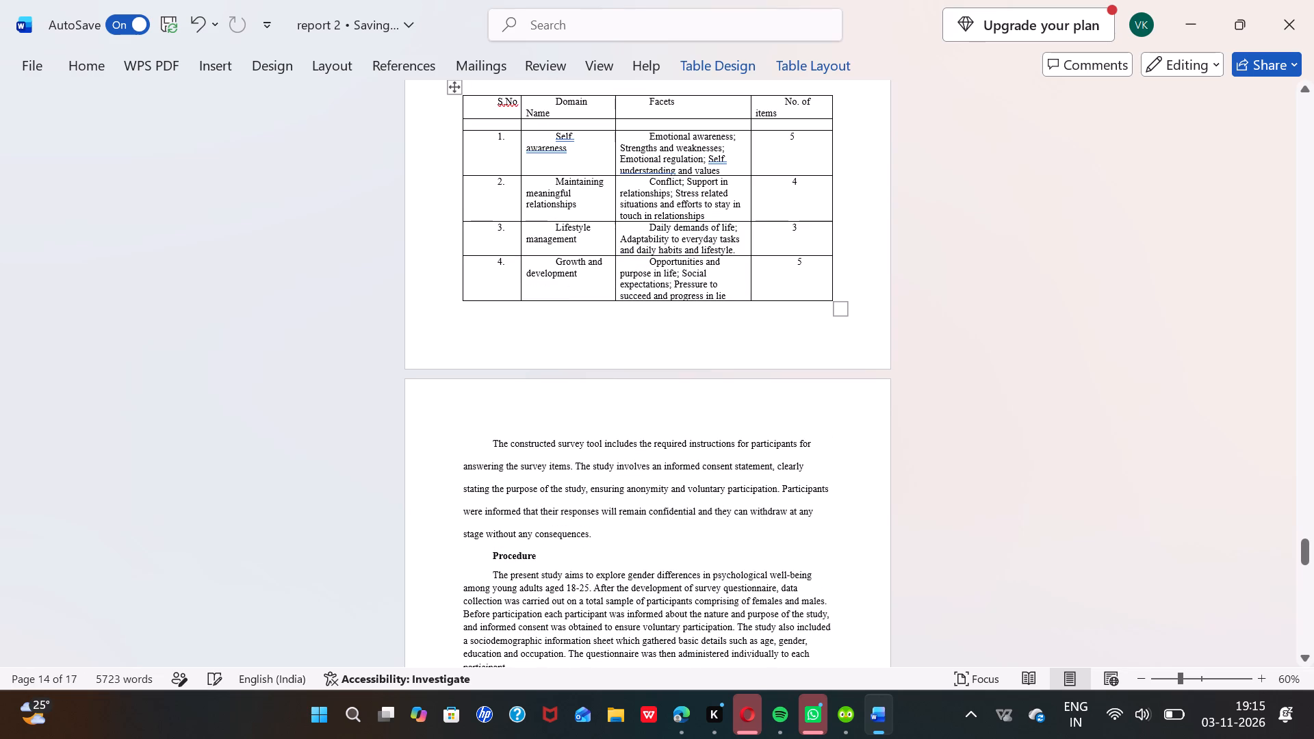
scroll(454, 83, "up", 3)
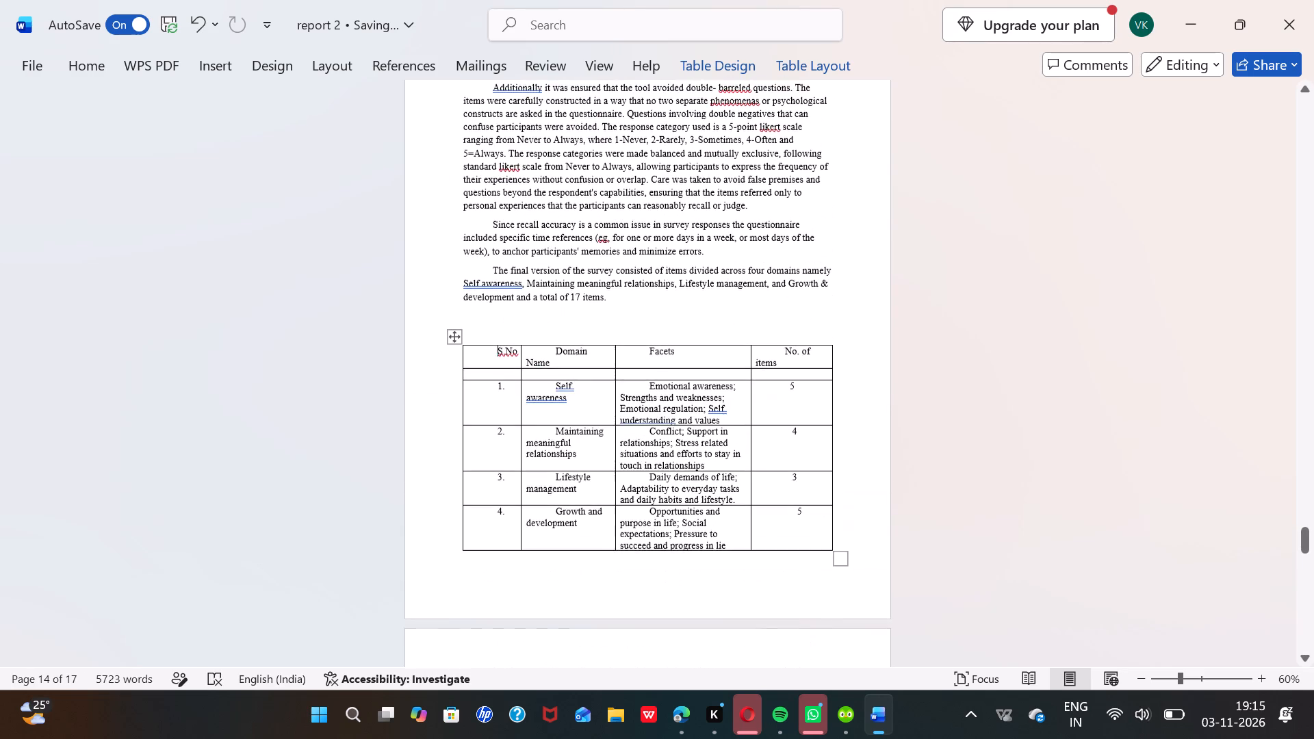
scroll(454, 83, "up", 1)
left_click(877, 376)
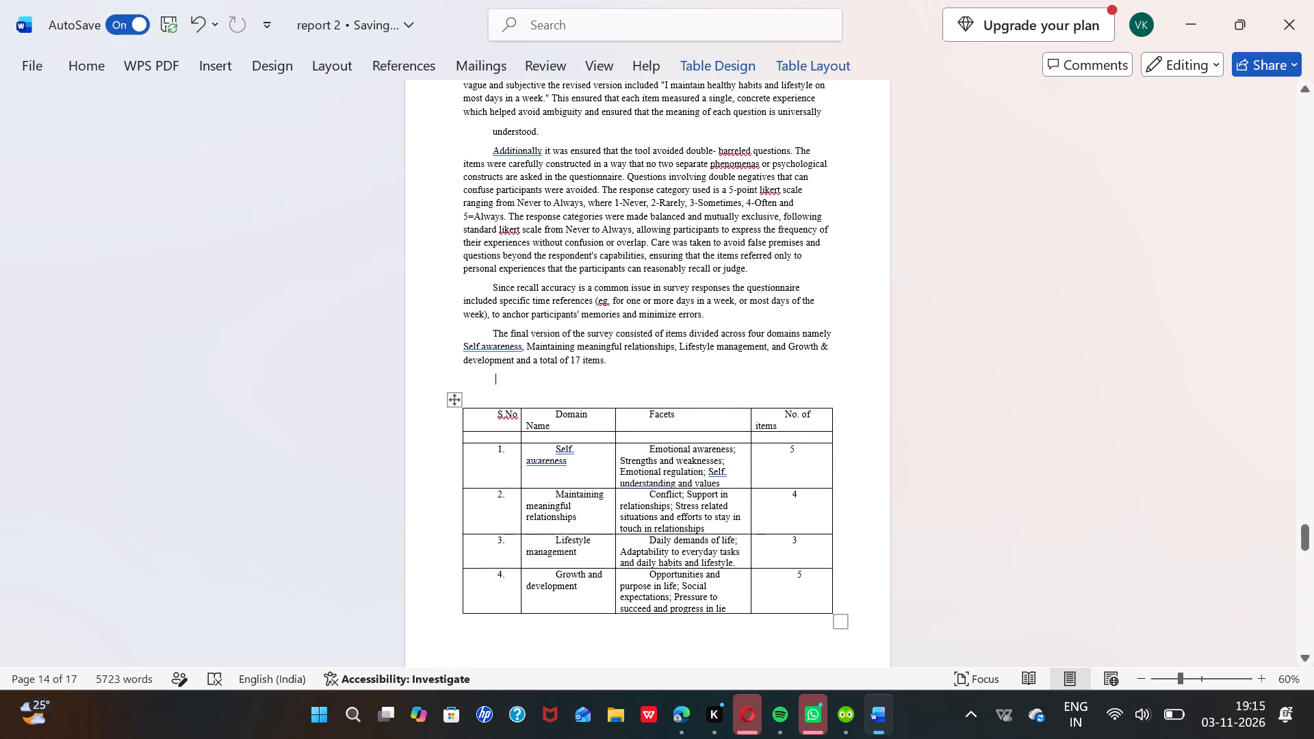
left_click(911, 635)
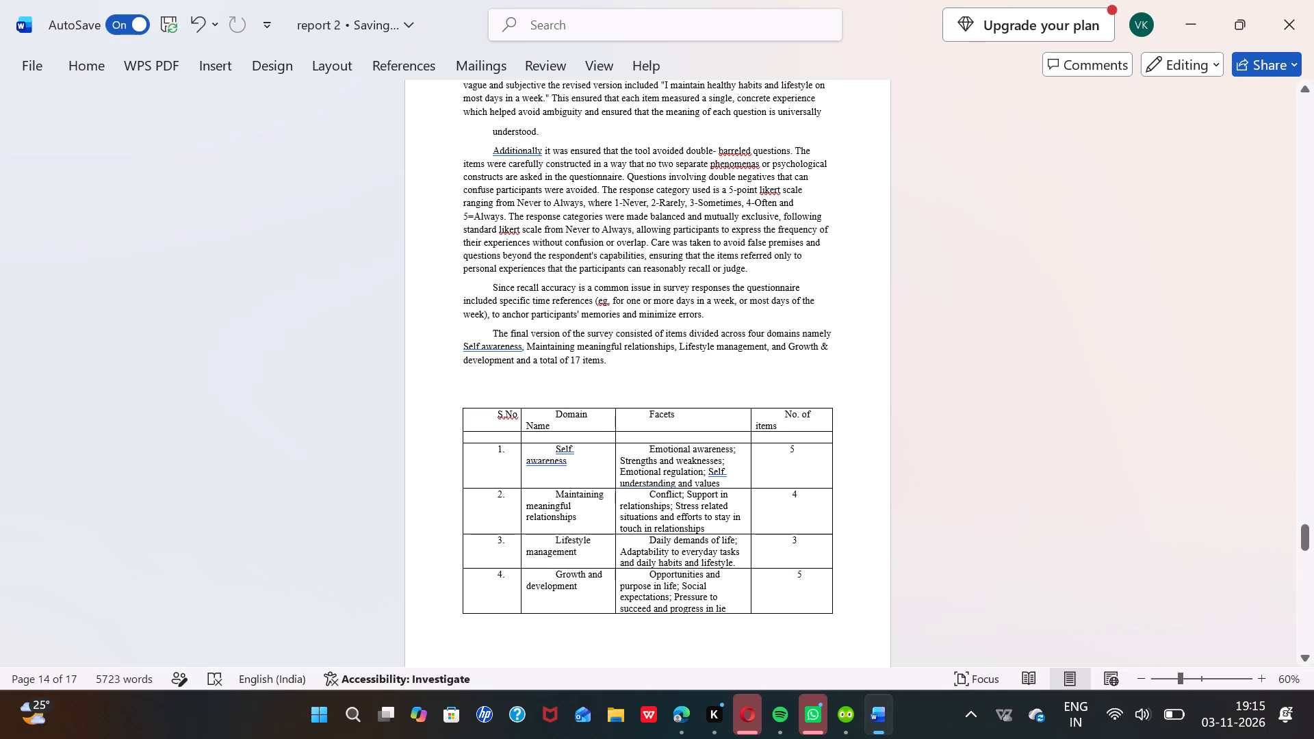
Delete the blank page content at the end of the document, after the Waterman (1993) reference.
scroll(871, 465, "down", 3)
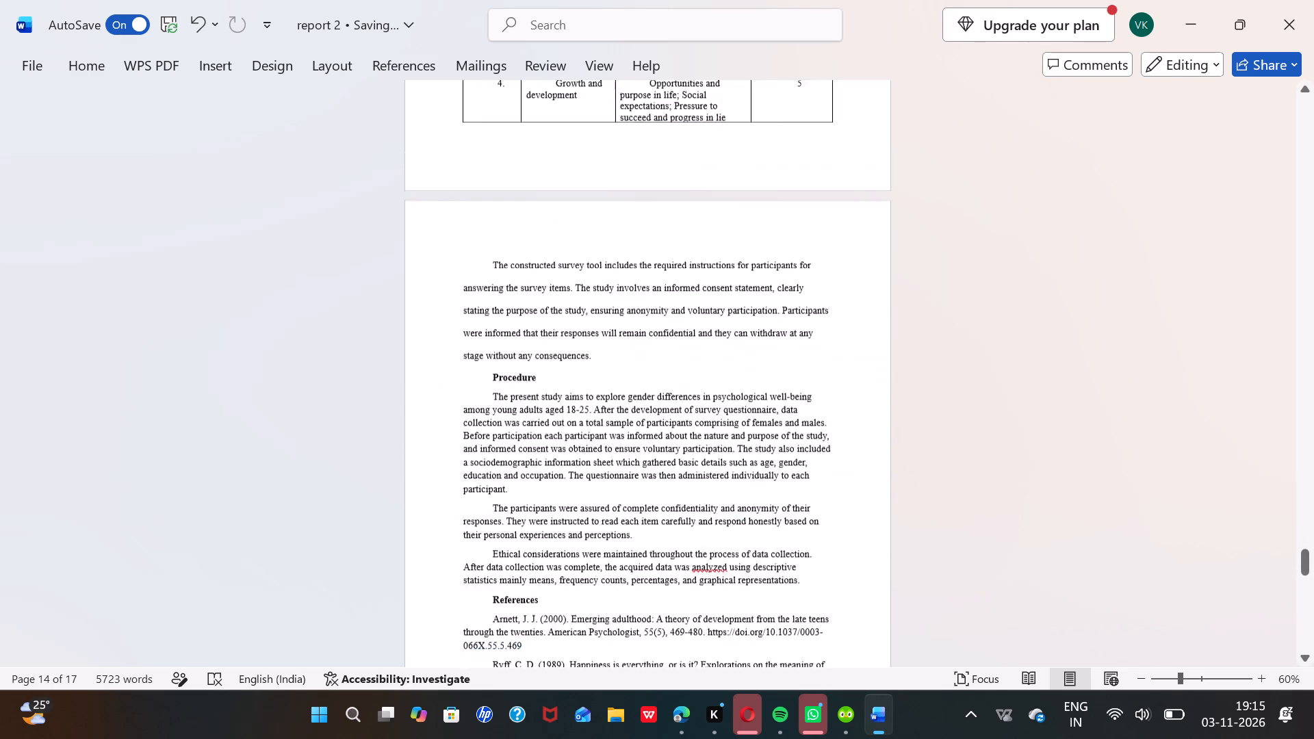
scroll(871, 465, "down", 7)
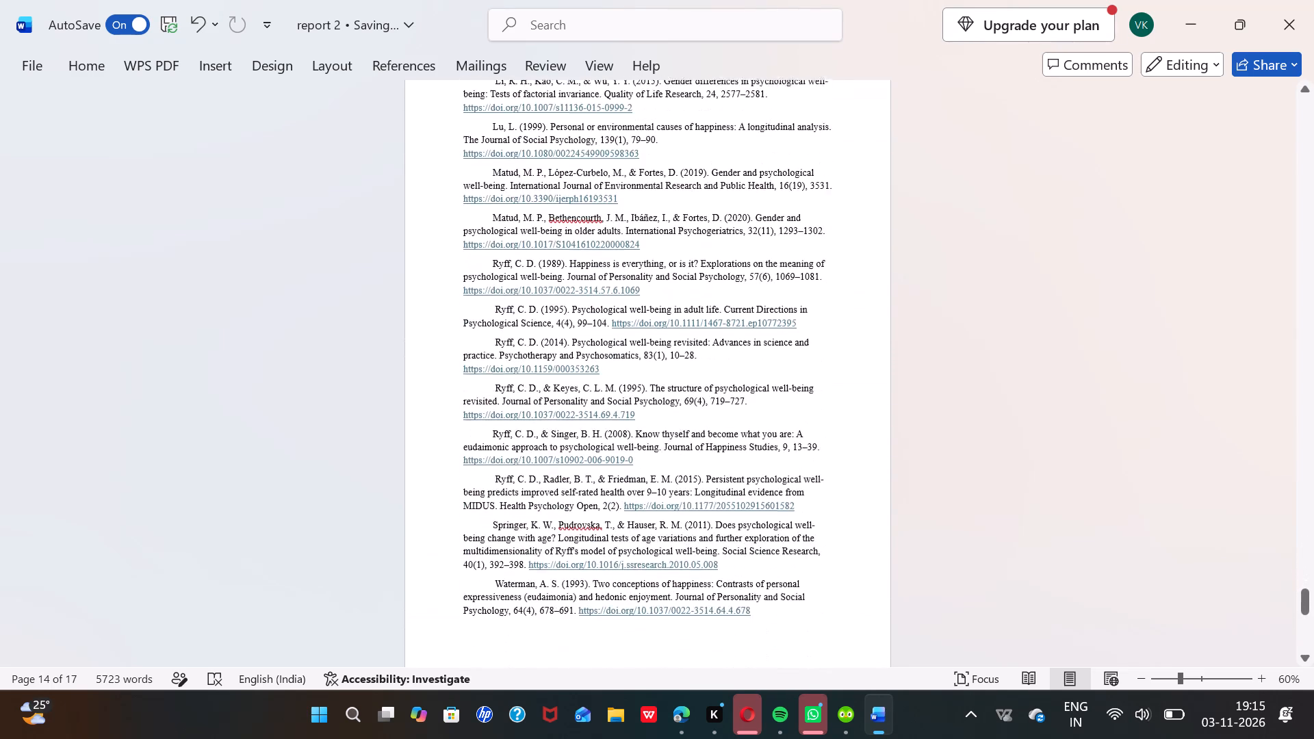
scroll(871, 465, "down", 5)
left_click(746, 432)
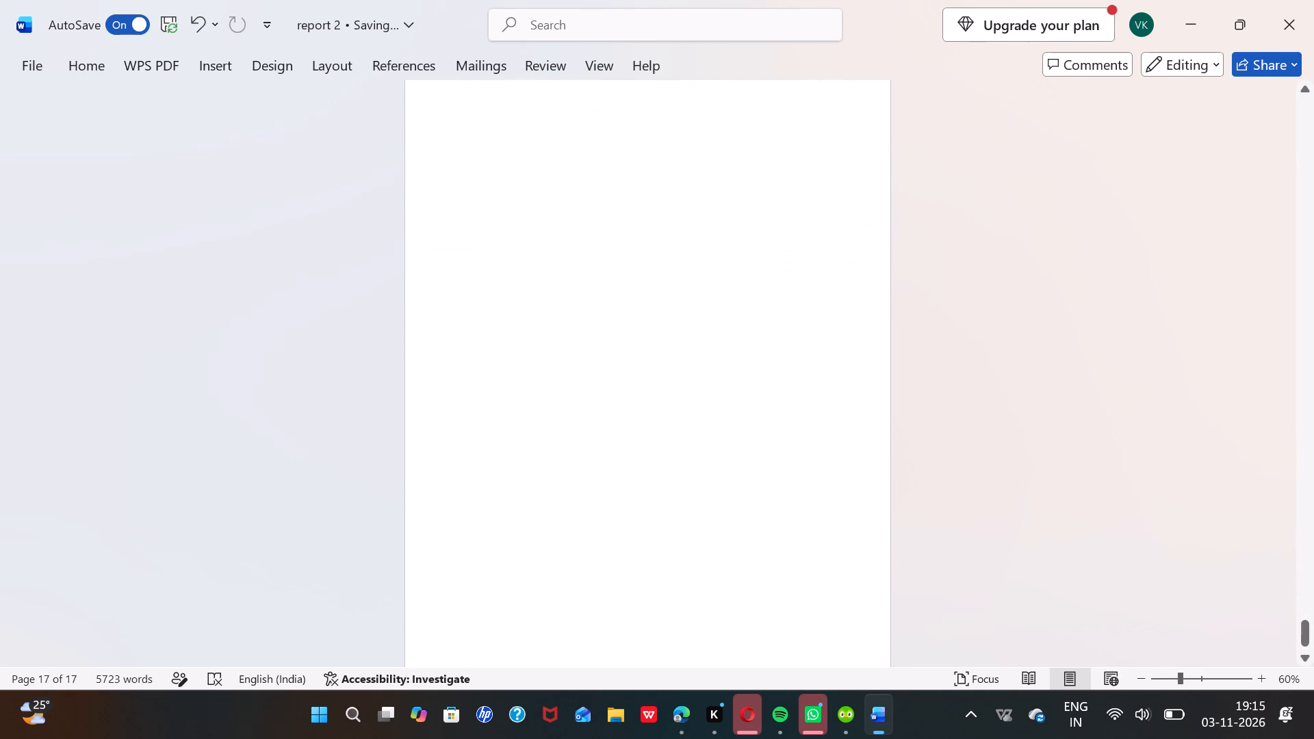
key("BackSpace")
key("BackSpace")
key("BackSpace")
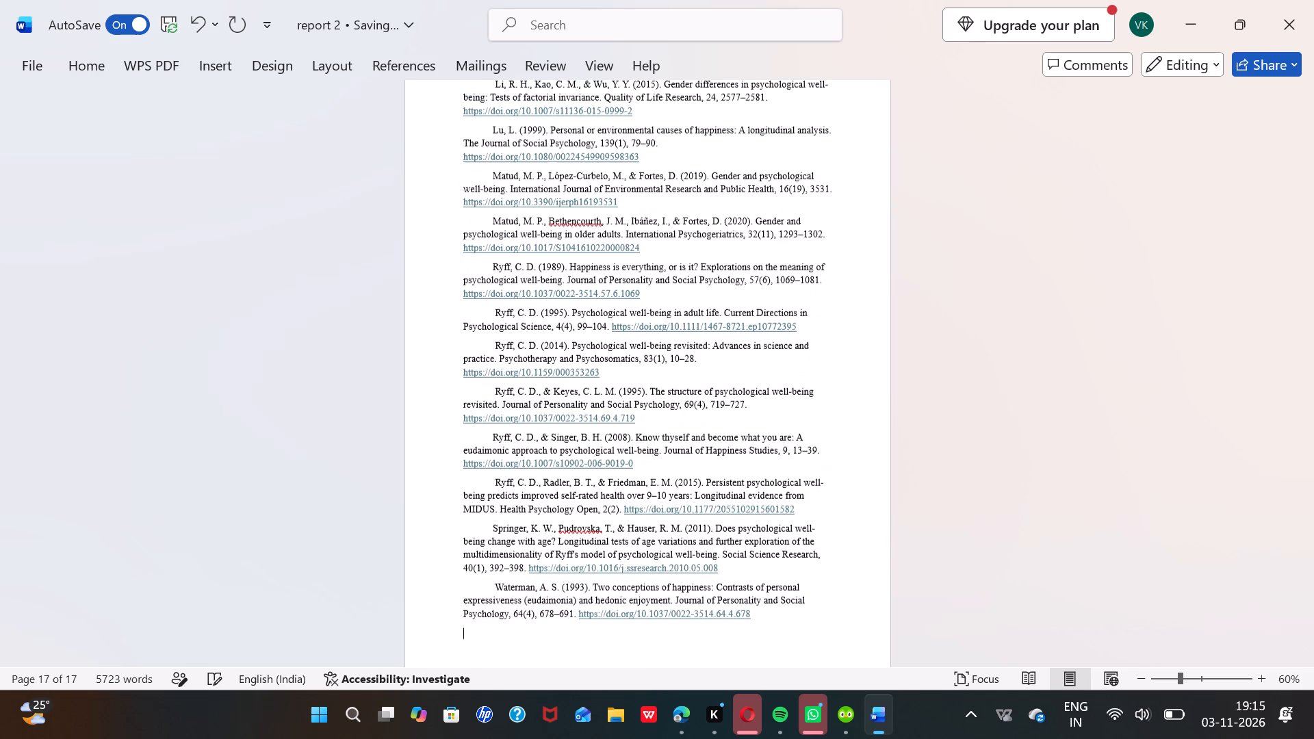